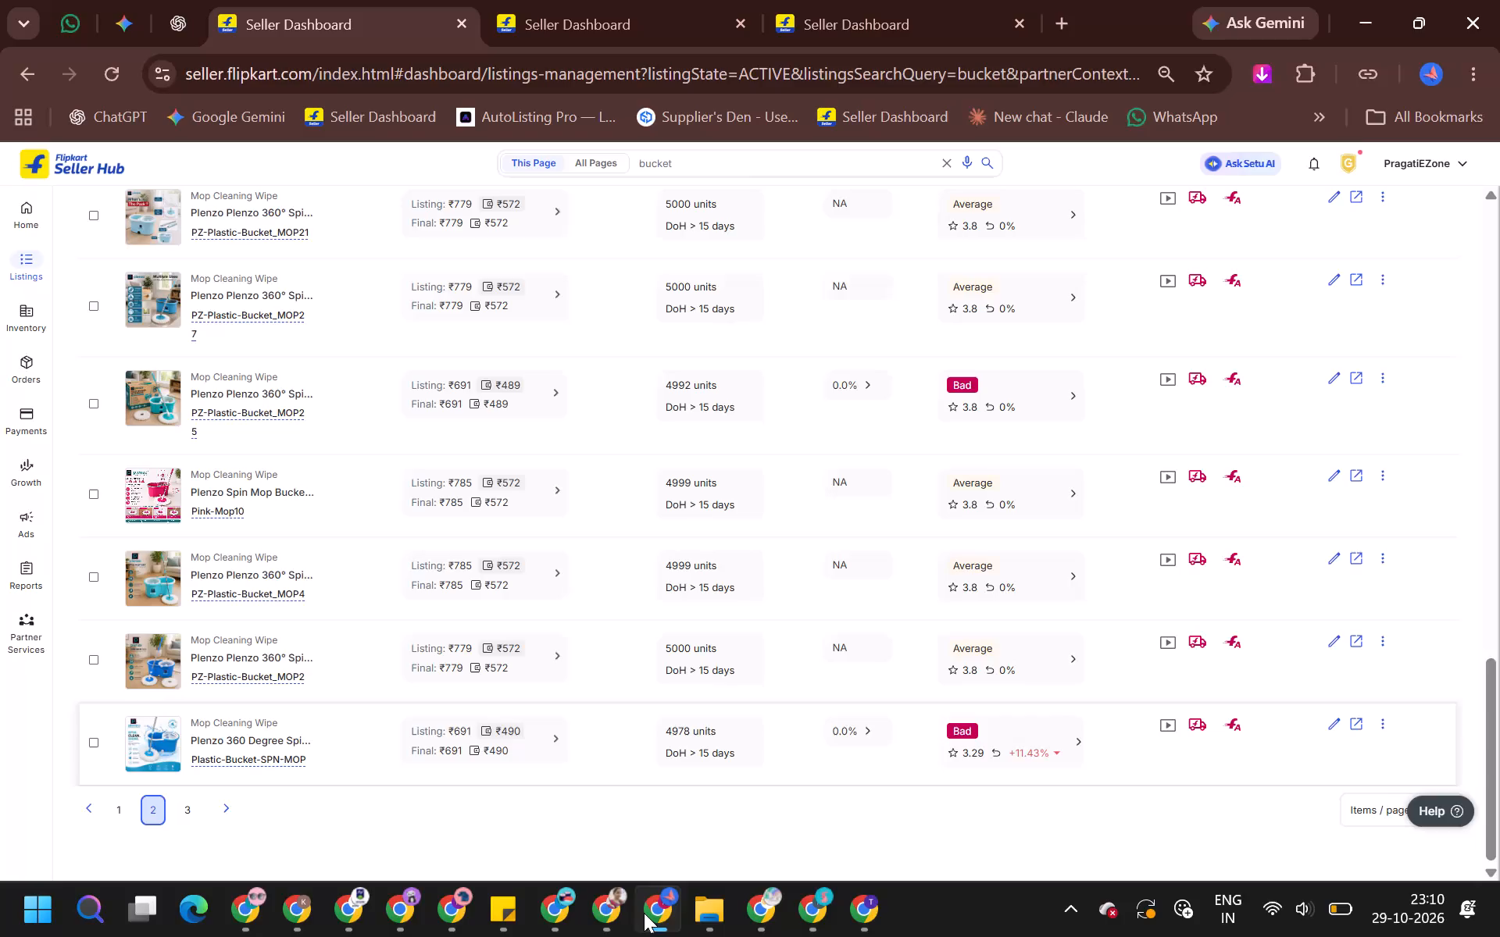
Look over the listings pages of the MEETONLINEZONE, PragatiEZone and ROHANCART seller accounts in their separate browser windows.
left_click(568, 909)
left_click(631, 908)
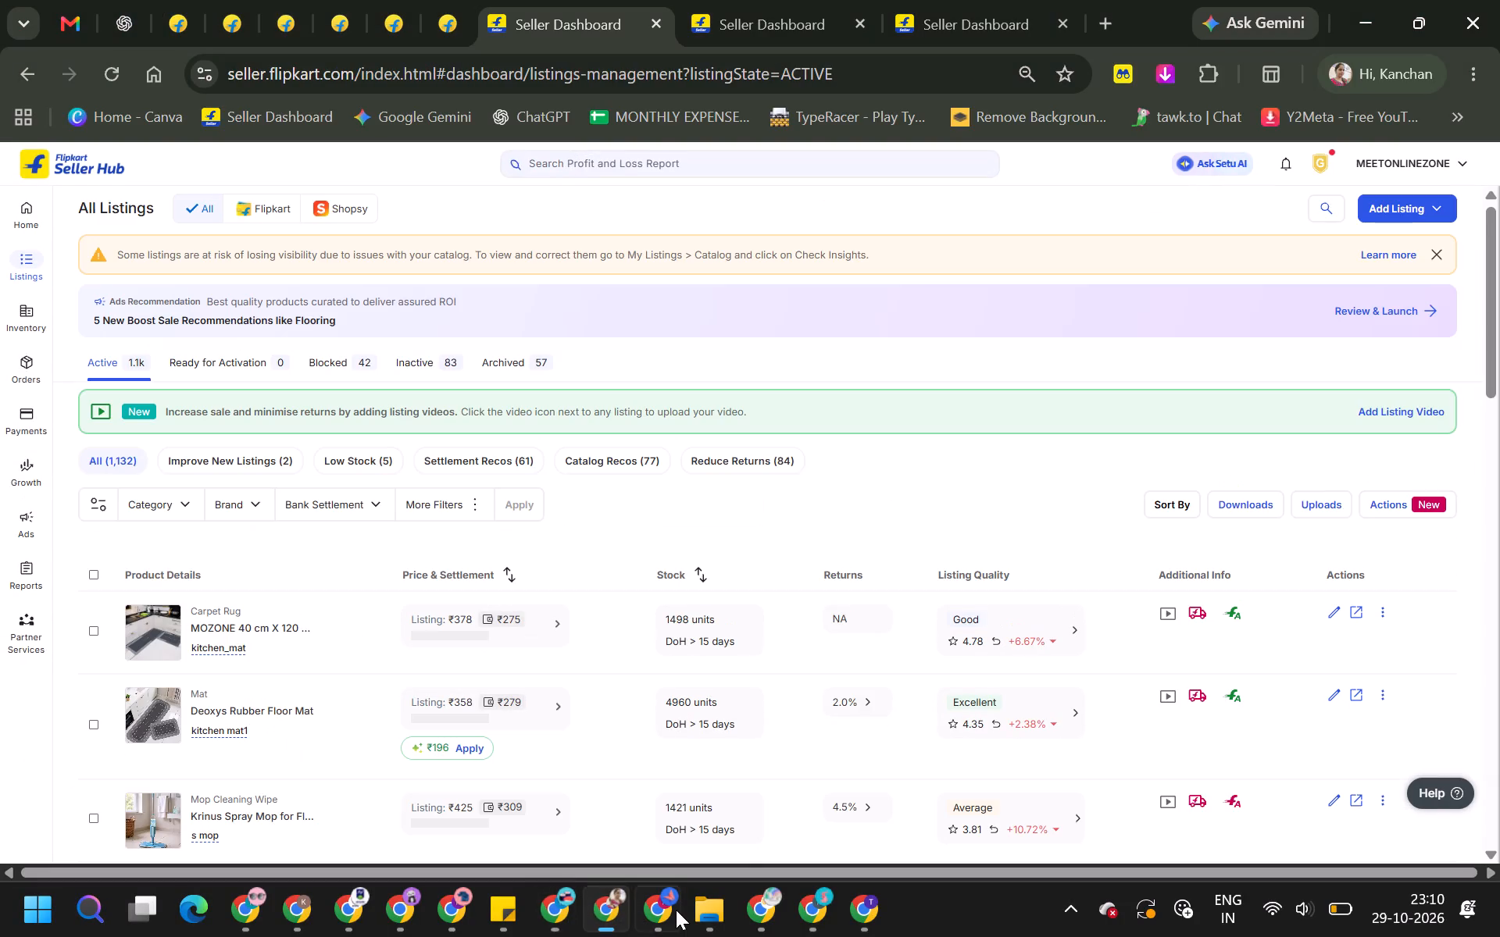
left_click(673, 910)
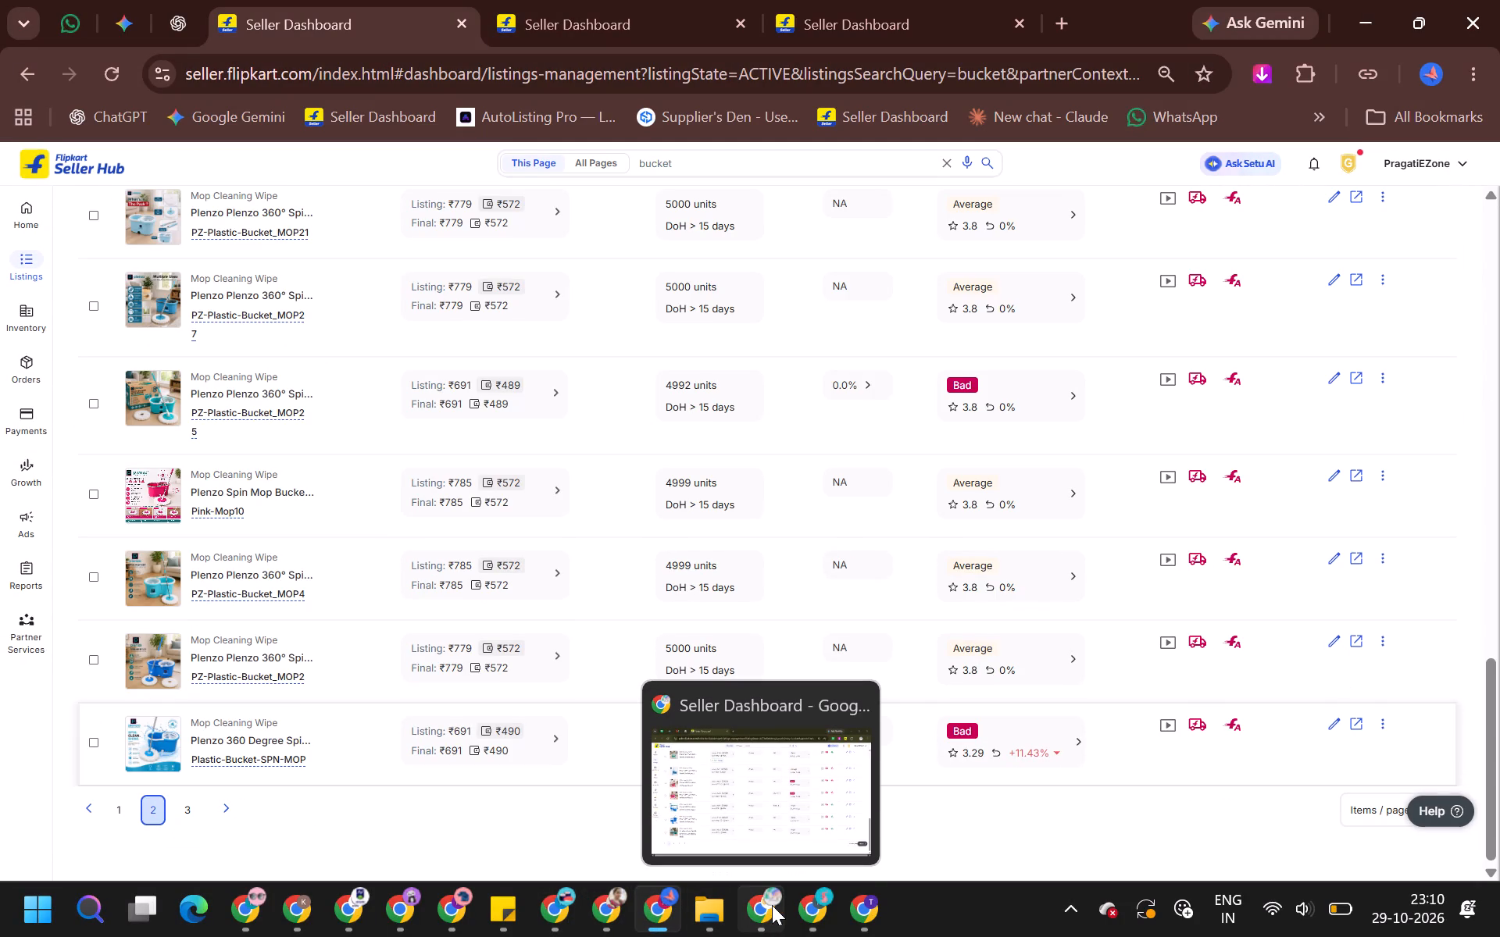
left_click(772, 905)
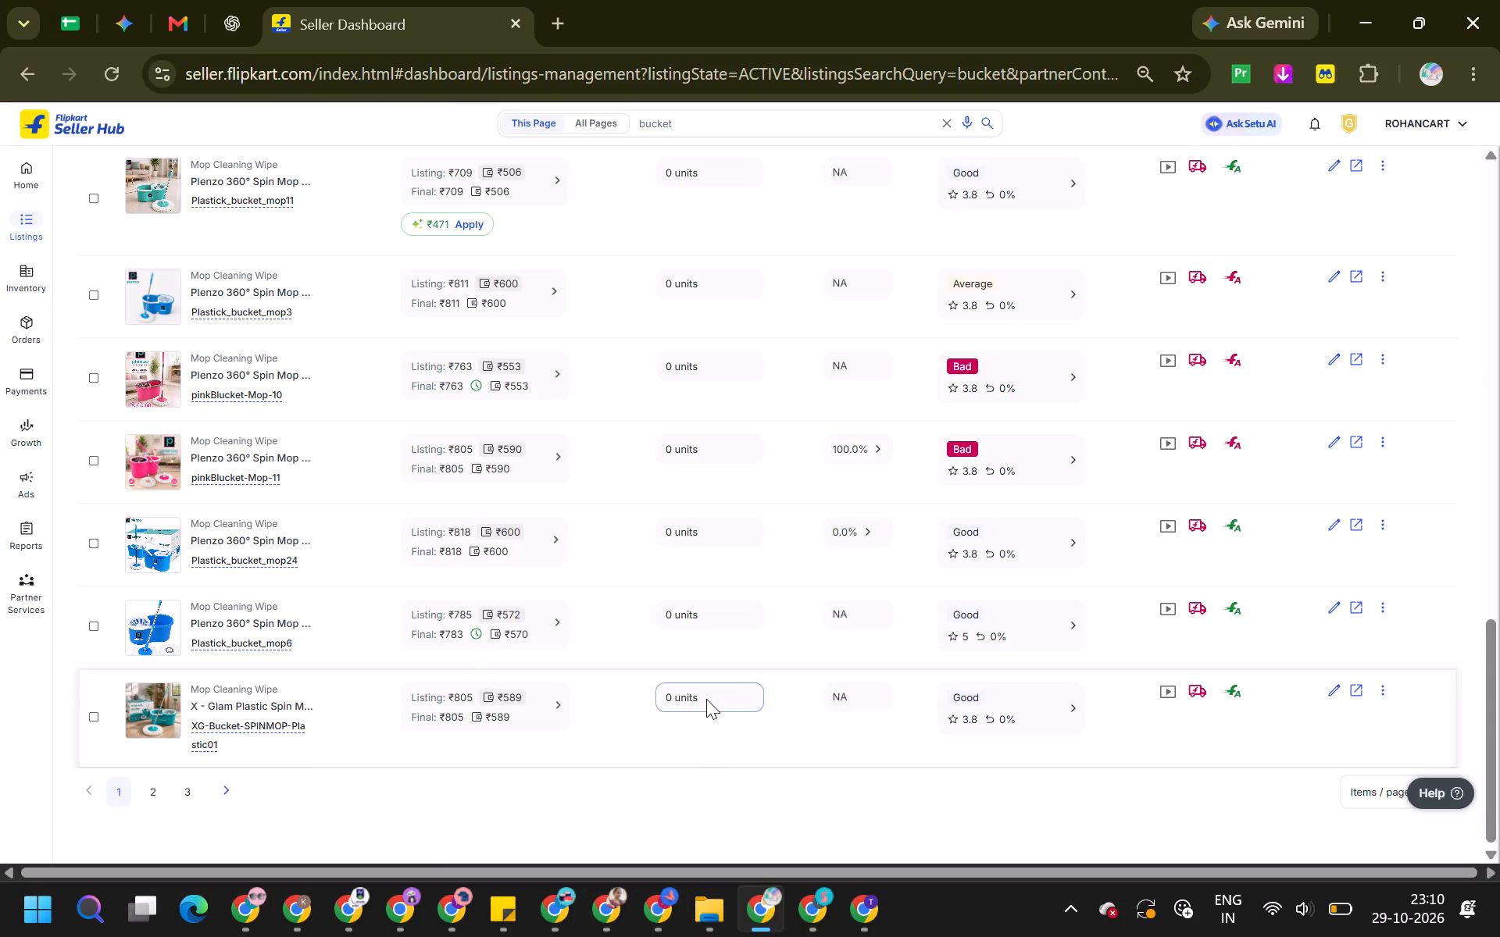
scroll(706, 699, "up", 15)
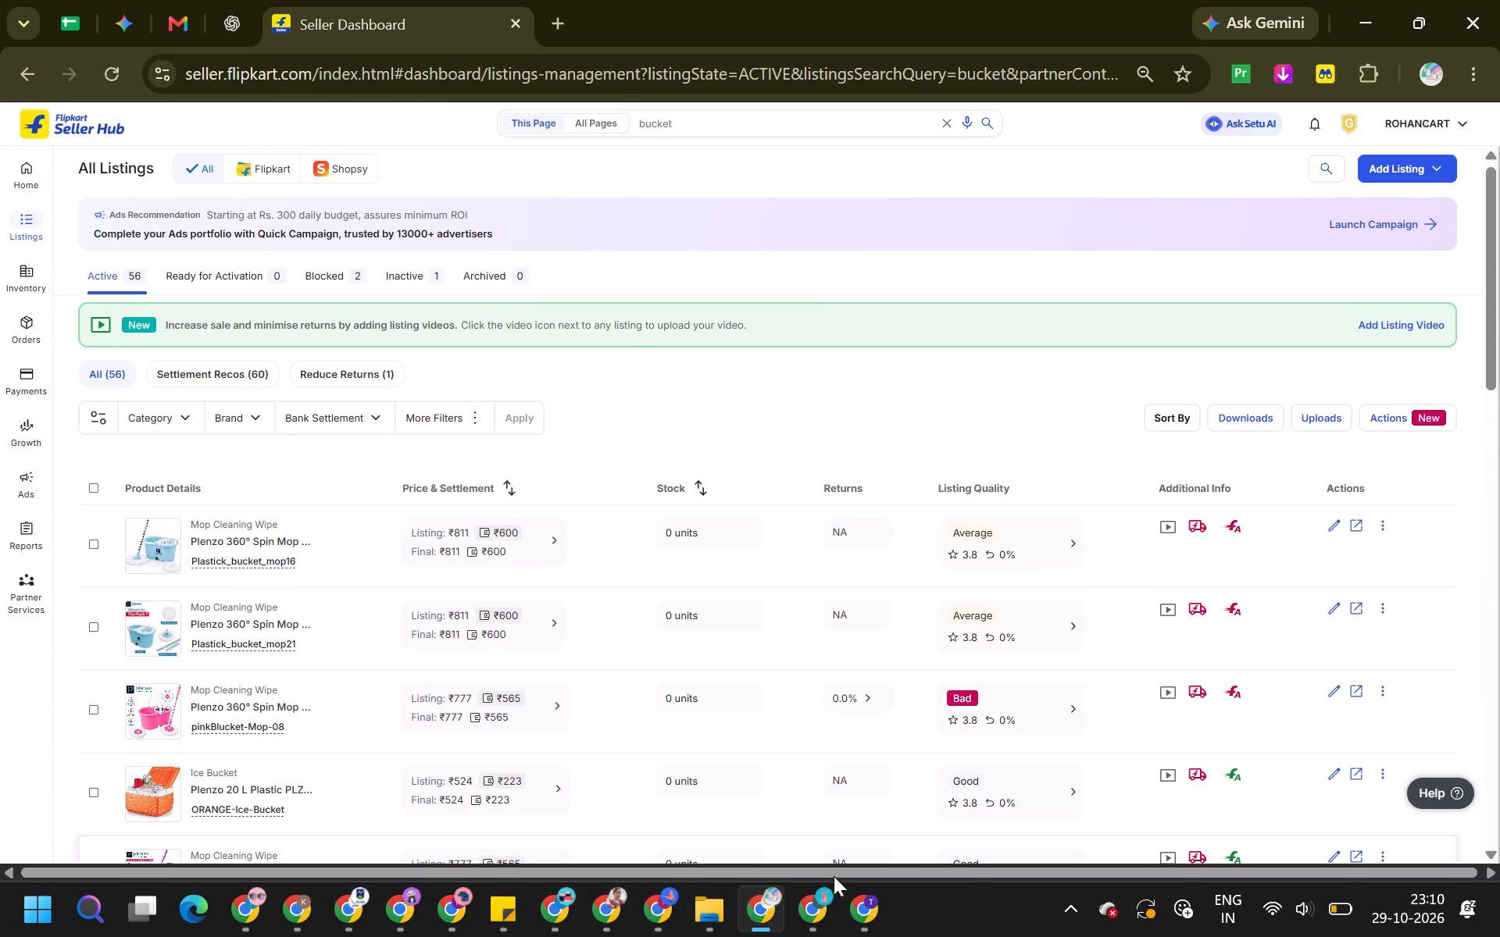
In the SwarnimEnterprise account's window, filter the active listings by the Mop Cleaning Wipe category, review them, and reload the unfiltered listings.
left_click(828, 909)
scroll(850, 632, "down", 4)
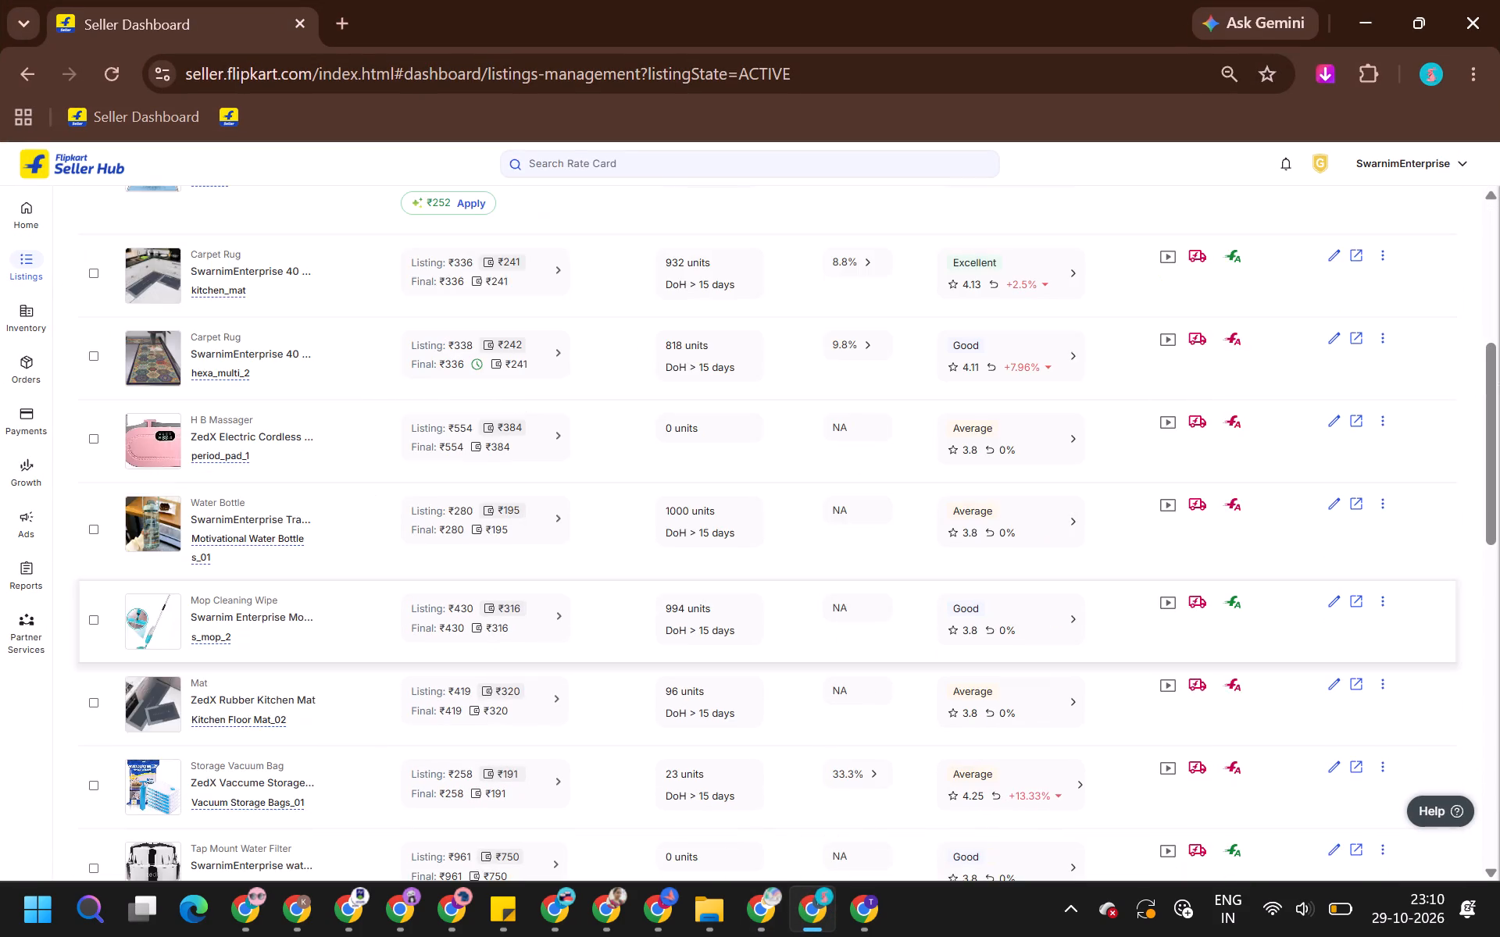
scroll(675, 596, "up", 5)
left_click(159, 500)
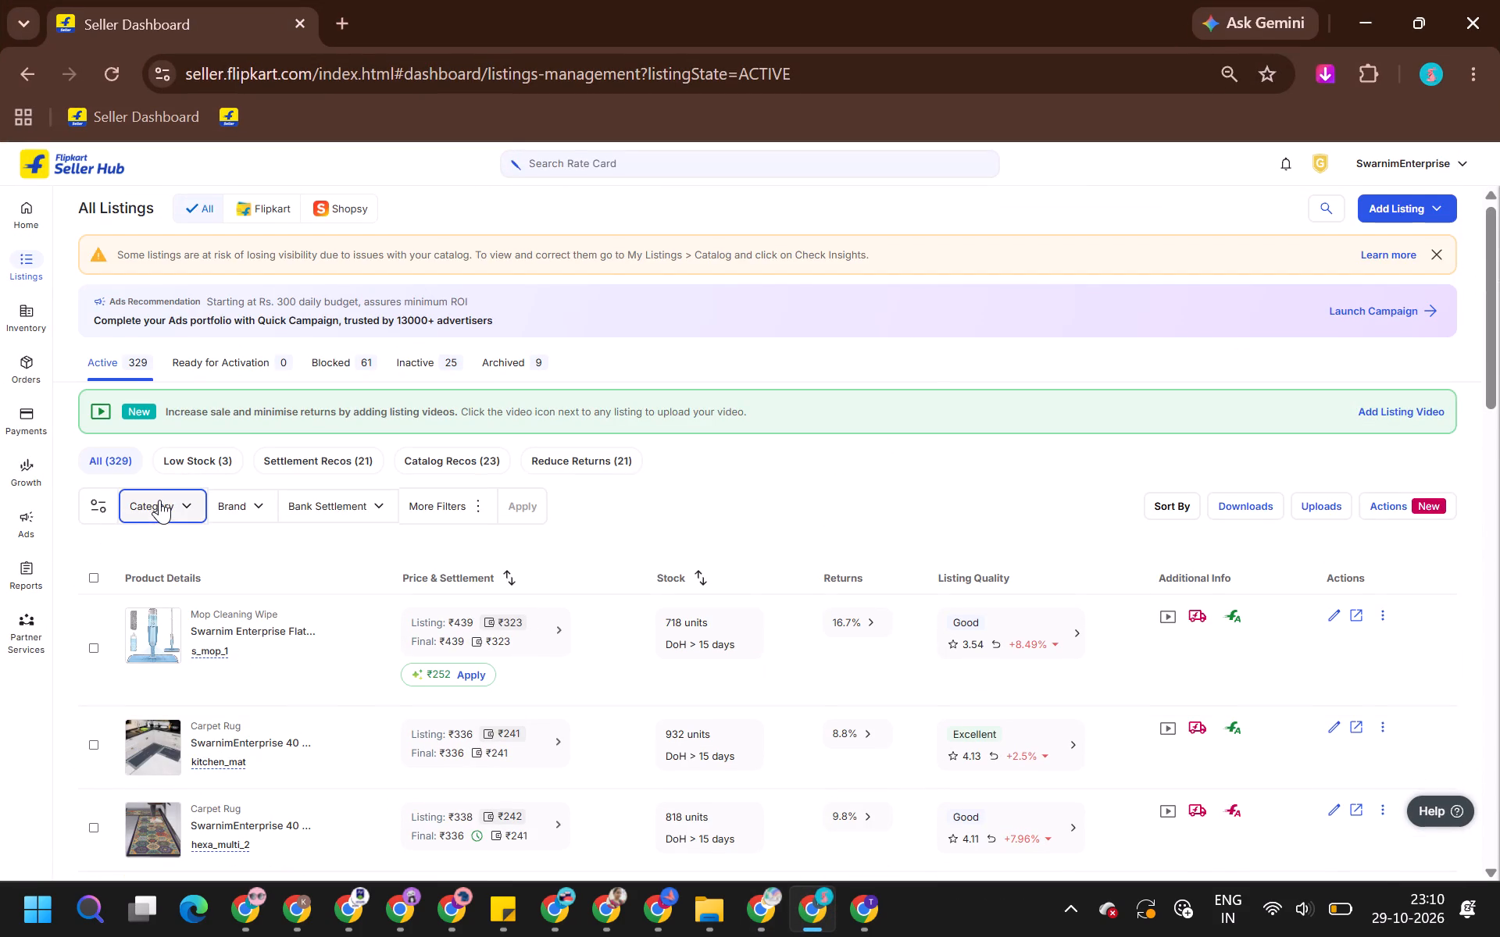
left_click(241, 549)
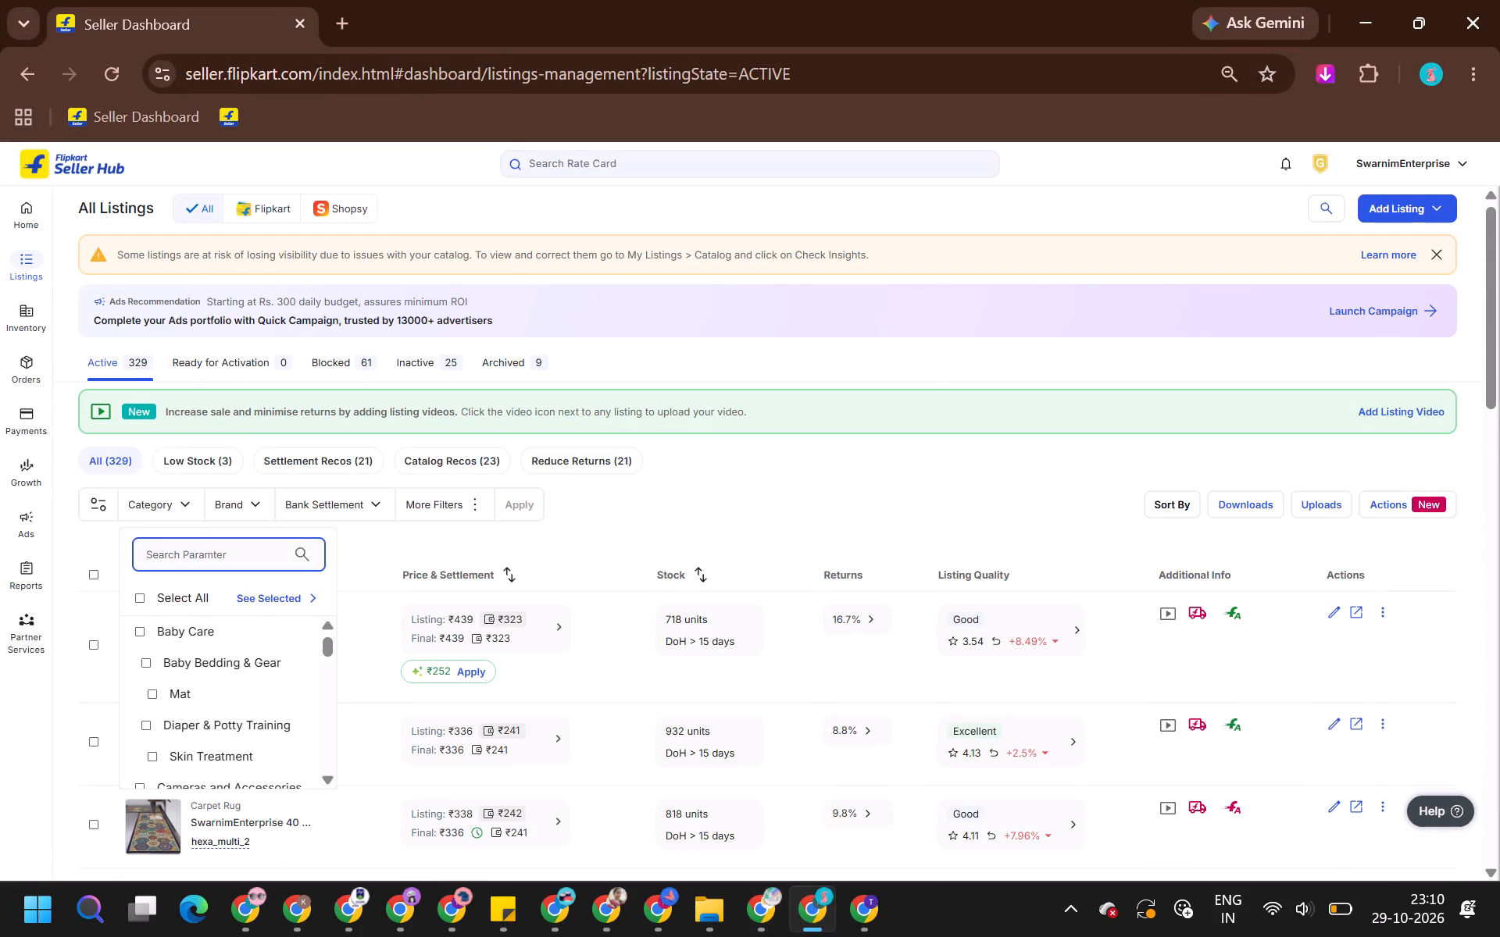
type("mop")
left_click(224, 696)
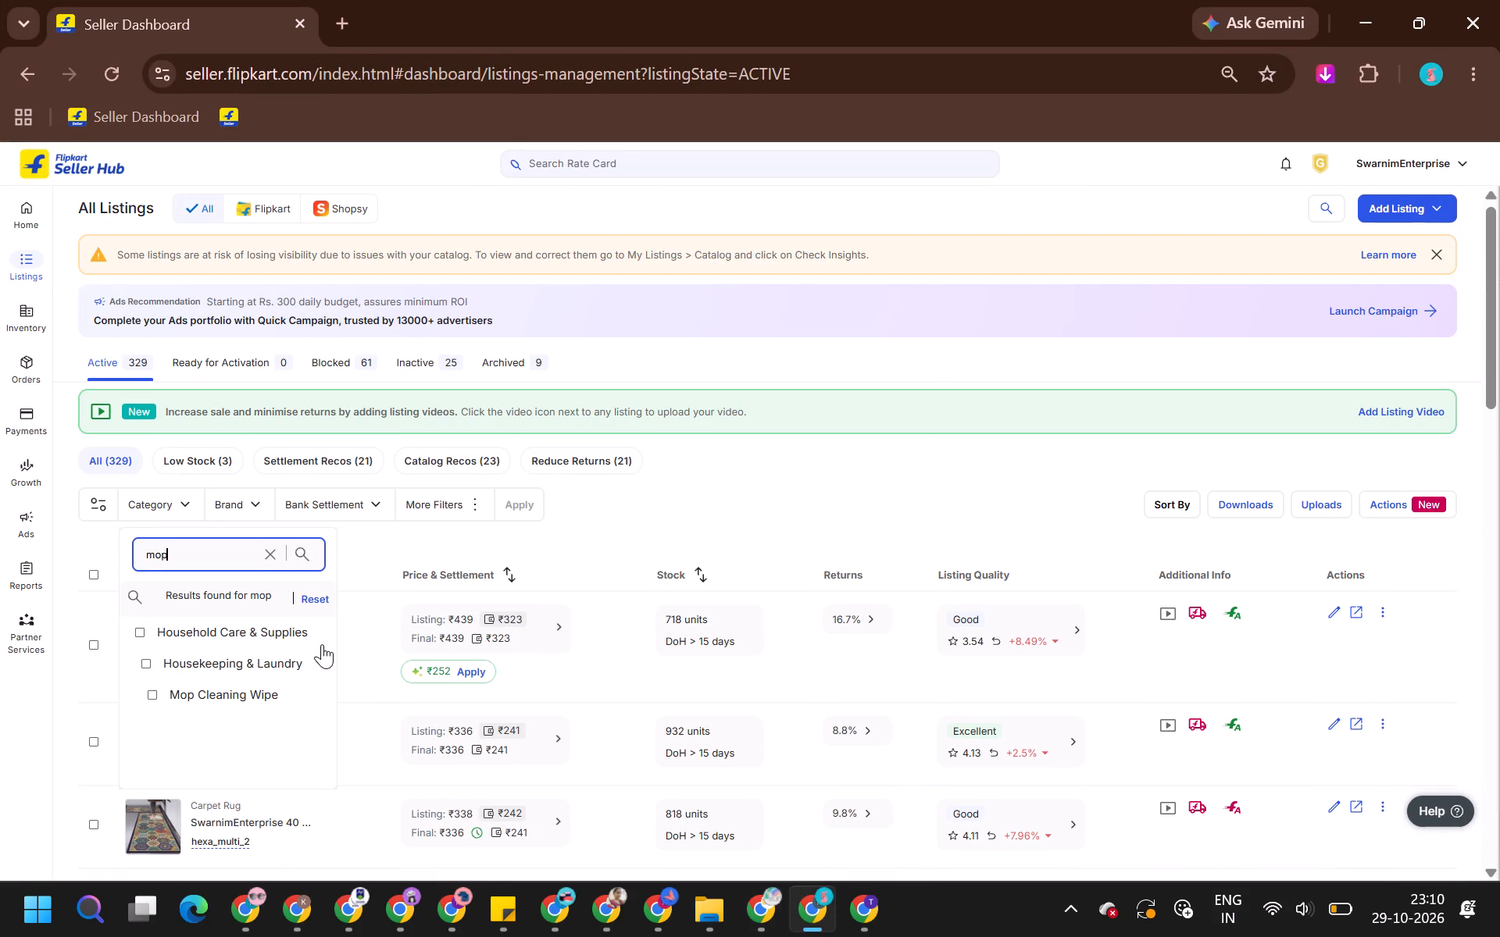
left_click(530, 510)
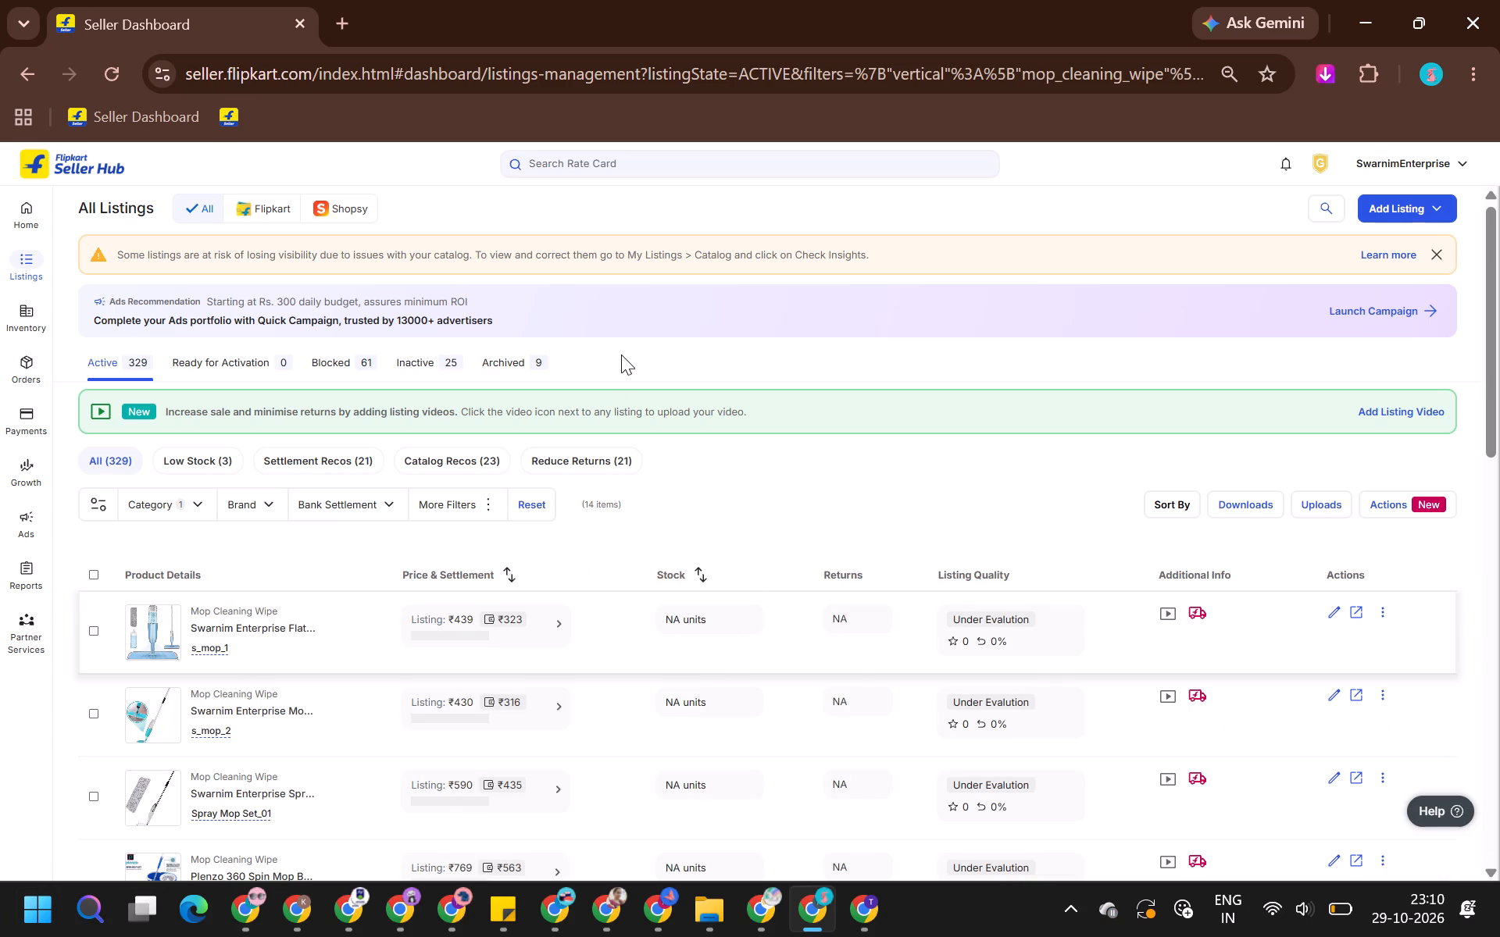
scroll(621, 354, "down", 5)
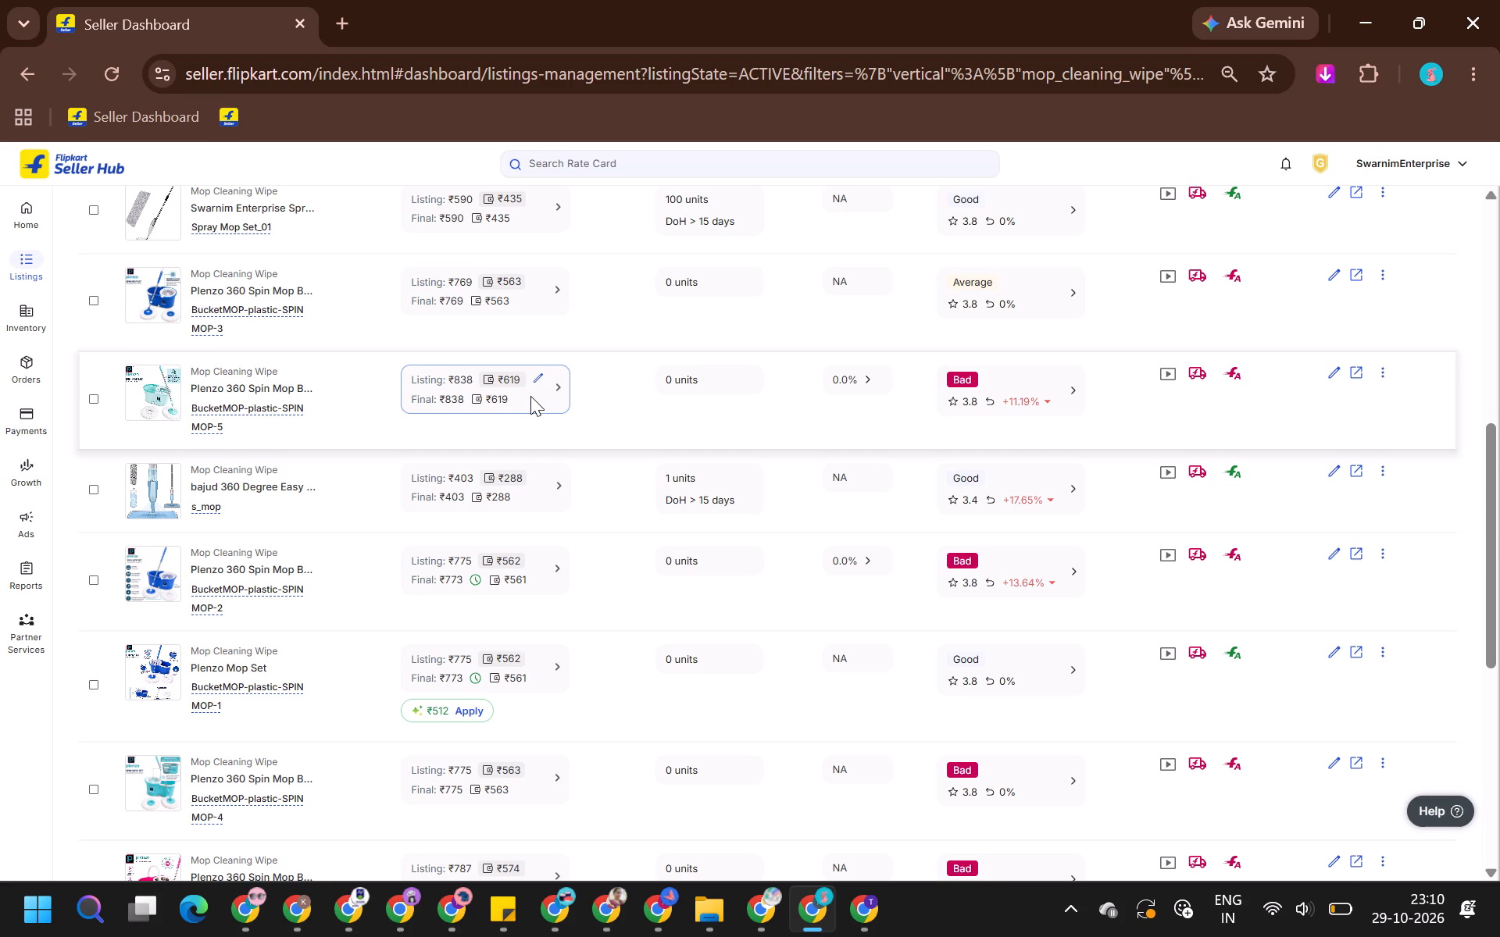
scroll(530, 396, "down", 9)
scroll(577, 414, "up", 19)
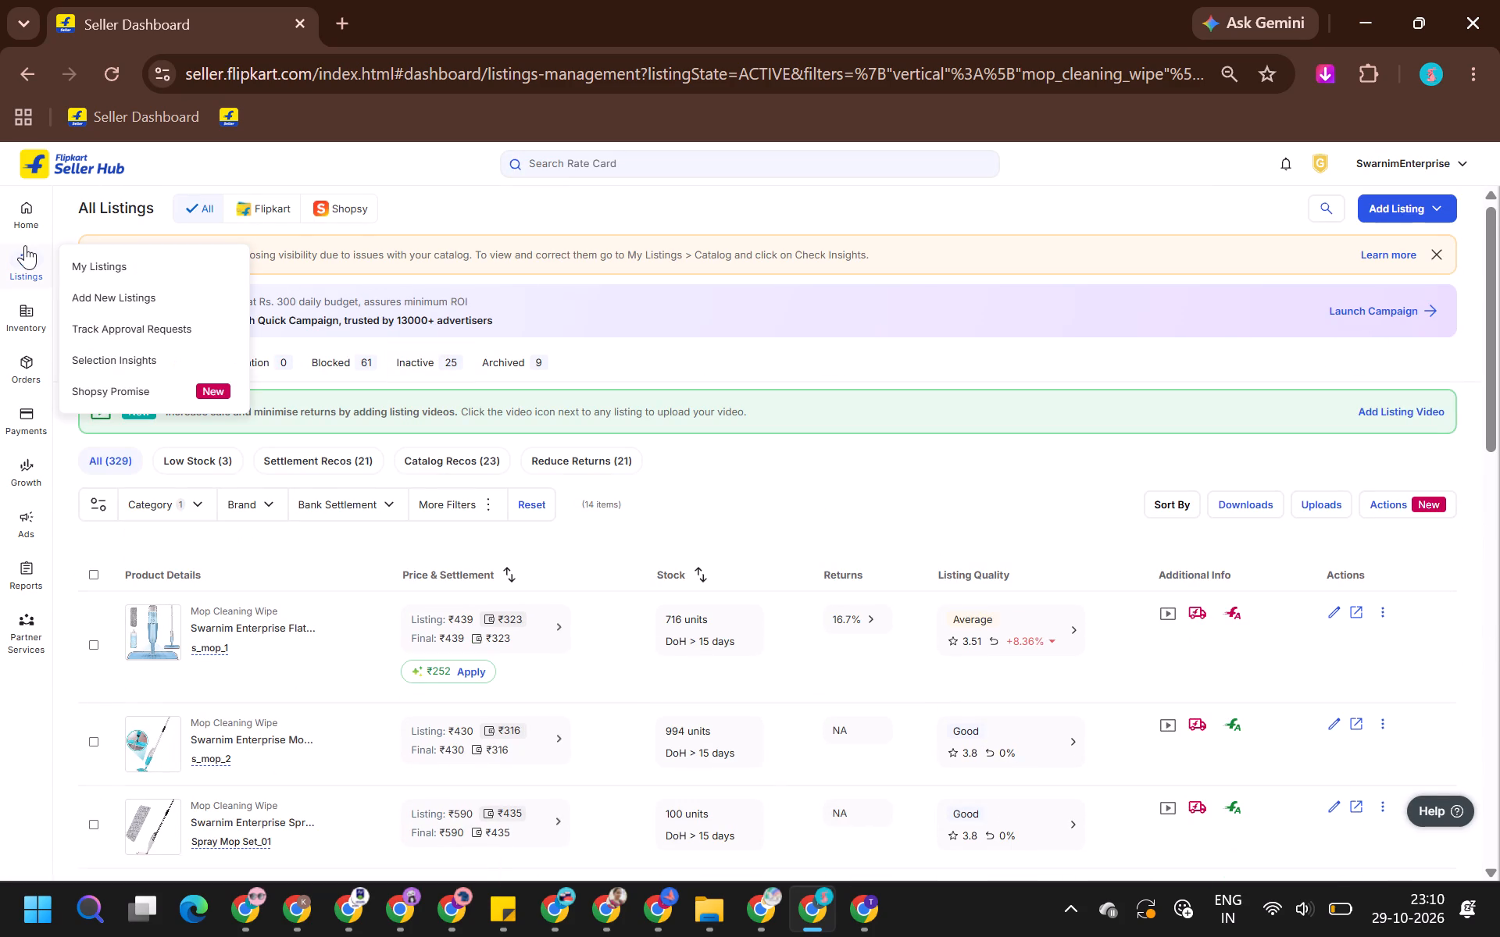
left_click(25, 244)
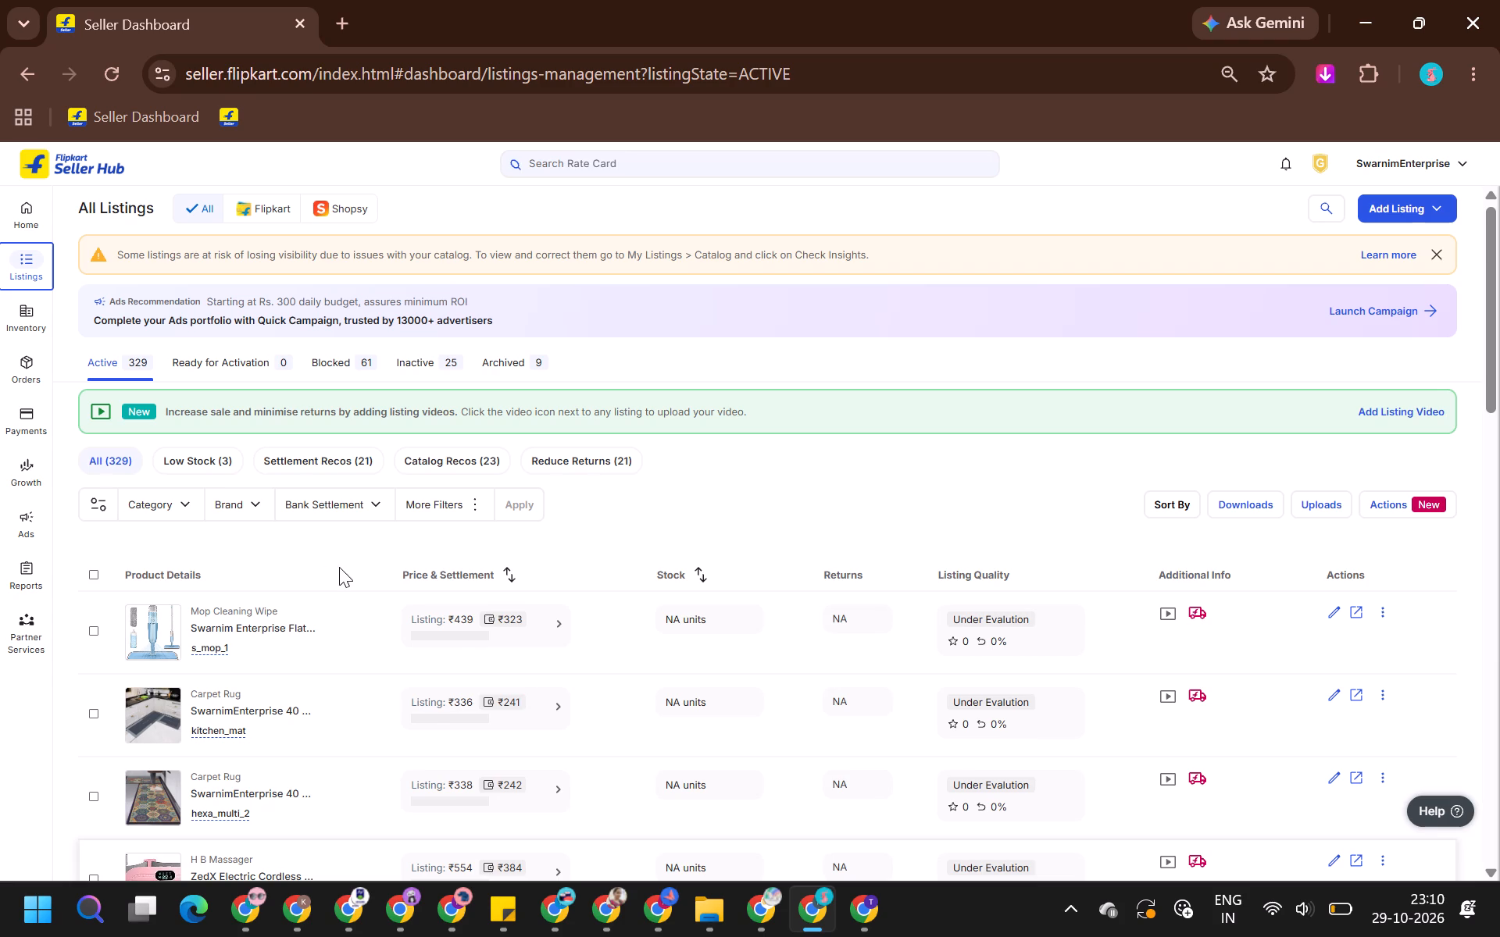
Open the seller Home page in a new browser tab and review its dashboard figures.
right_click(24, 223)
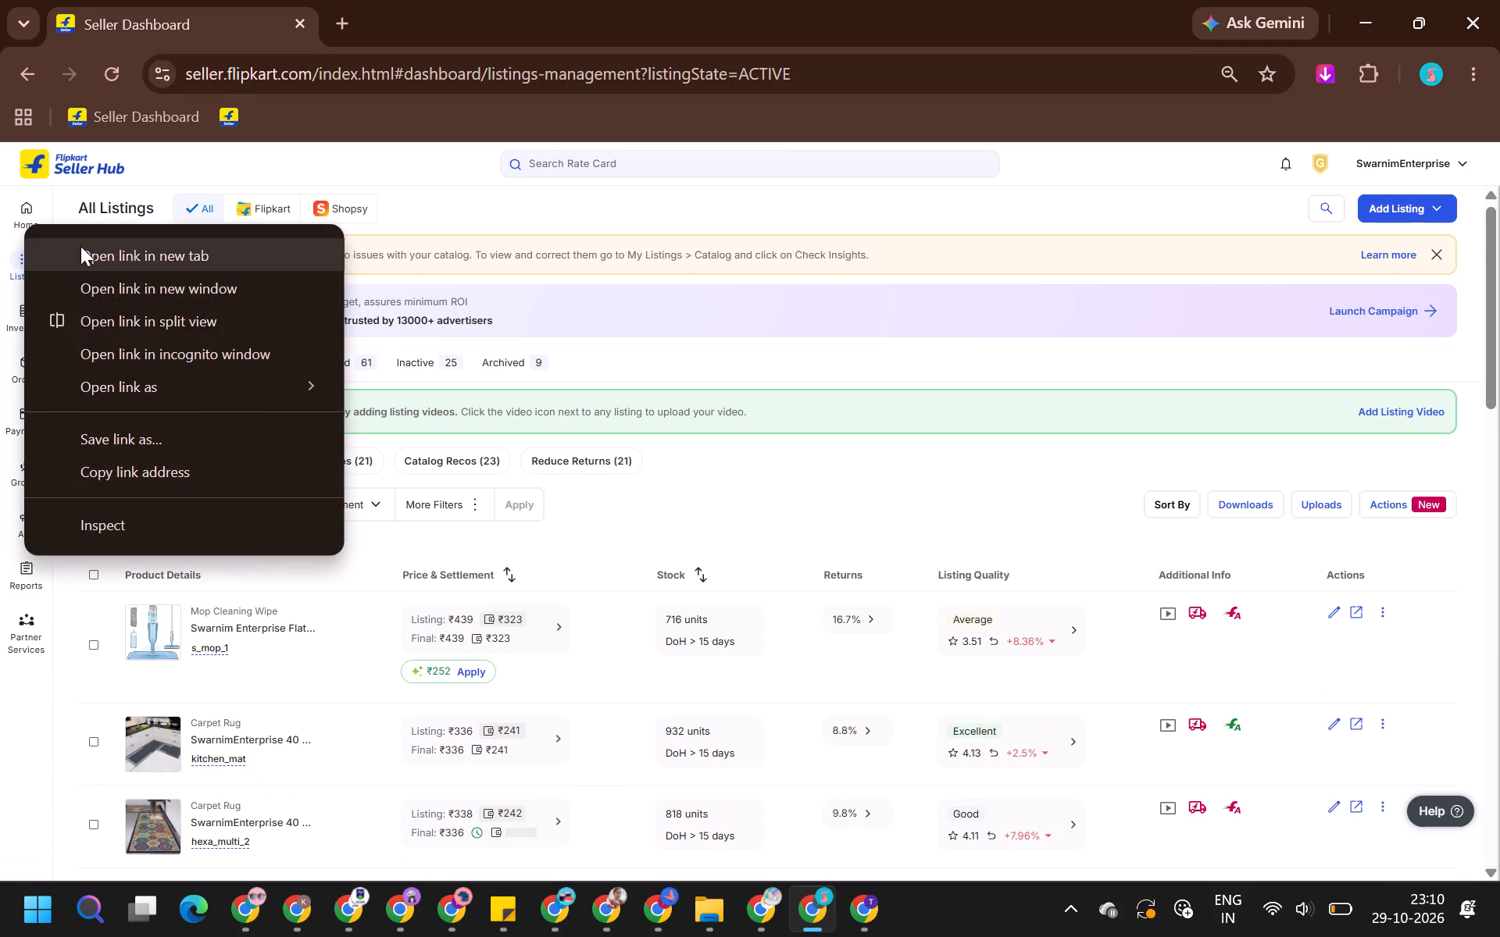
left_click(88, 251)
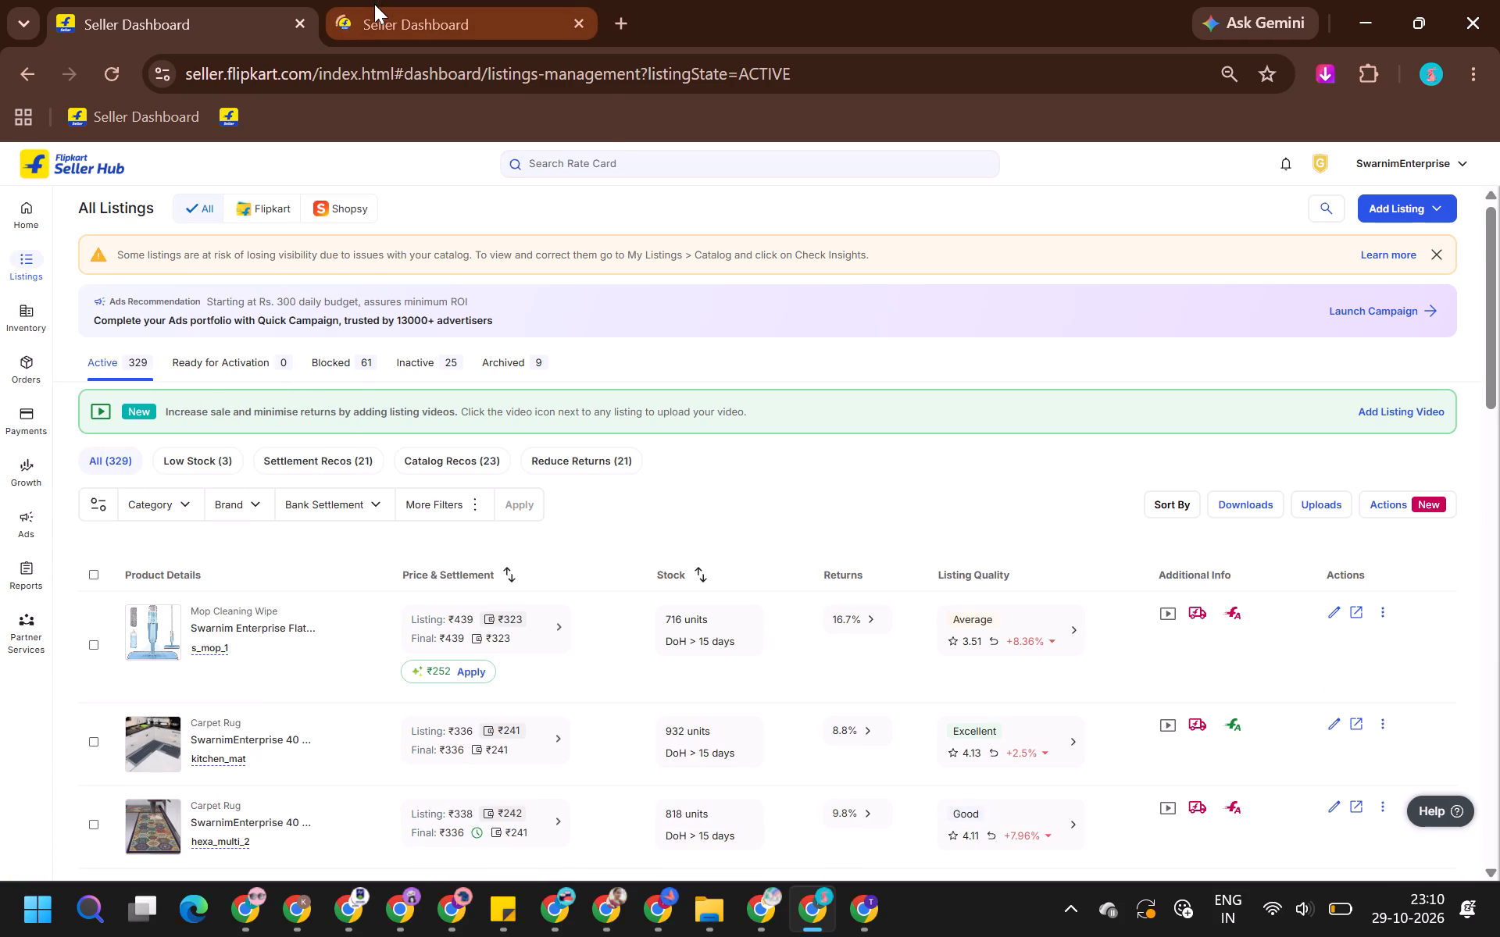
left_click(374, 4)
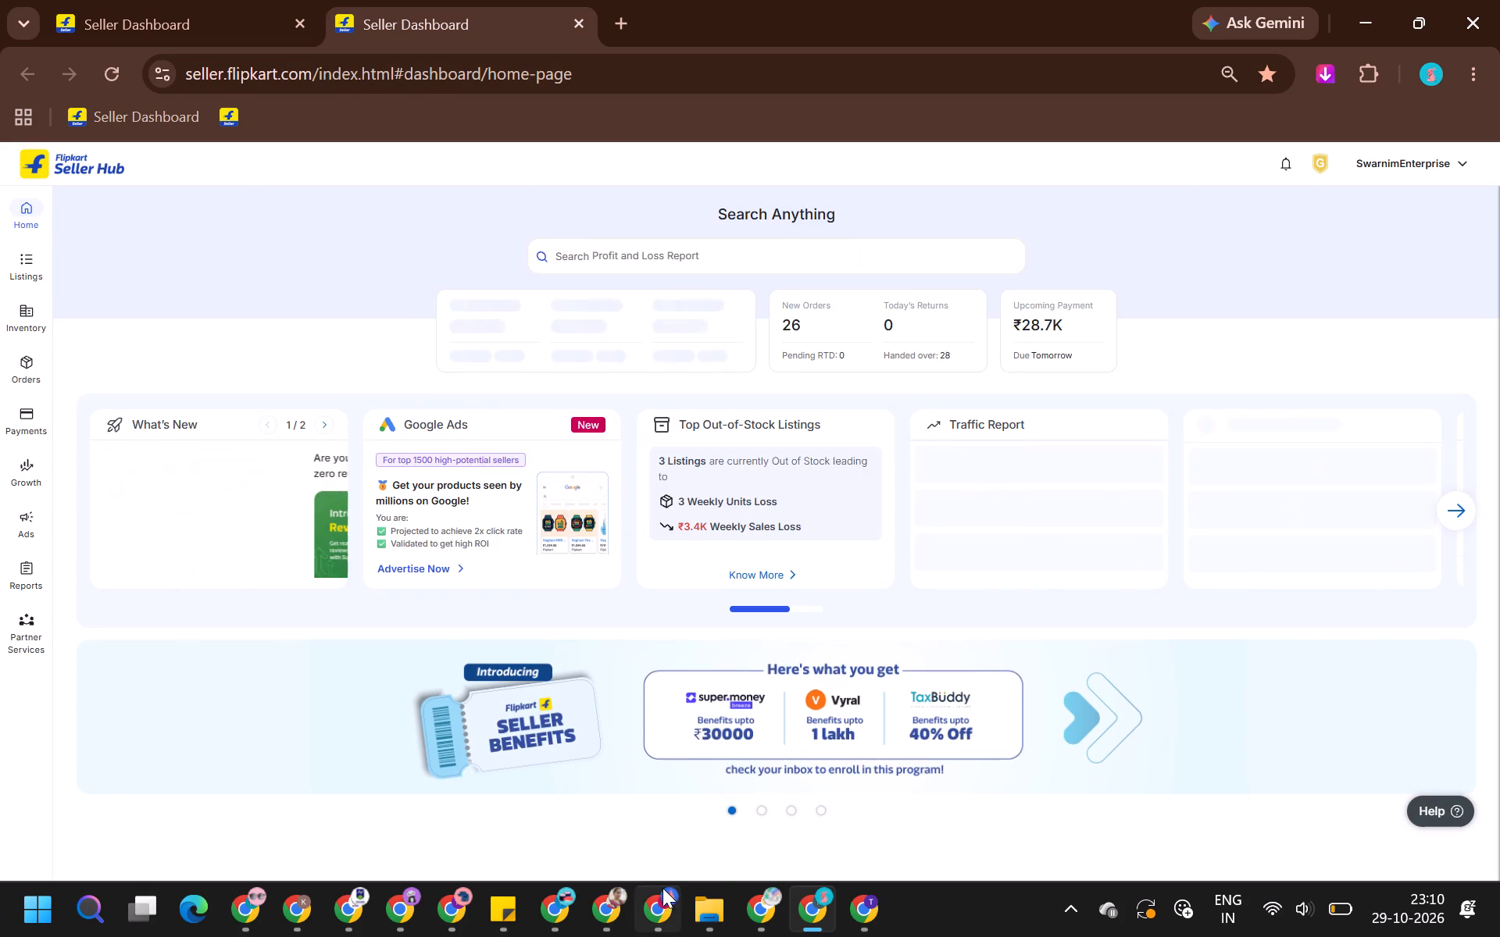
scroll(586, 479, "up", 4)
scroll(352, 506, "up", 3)
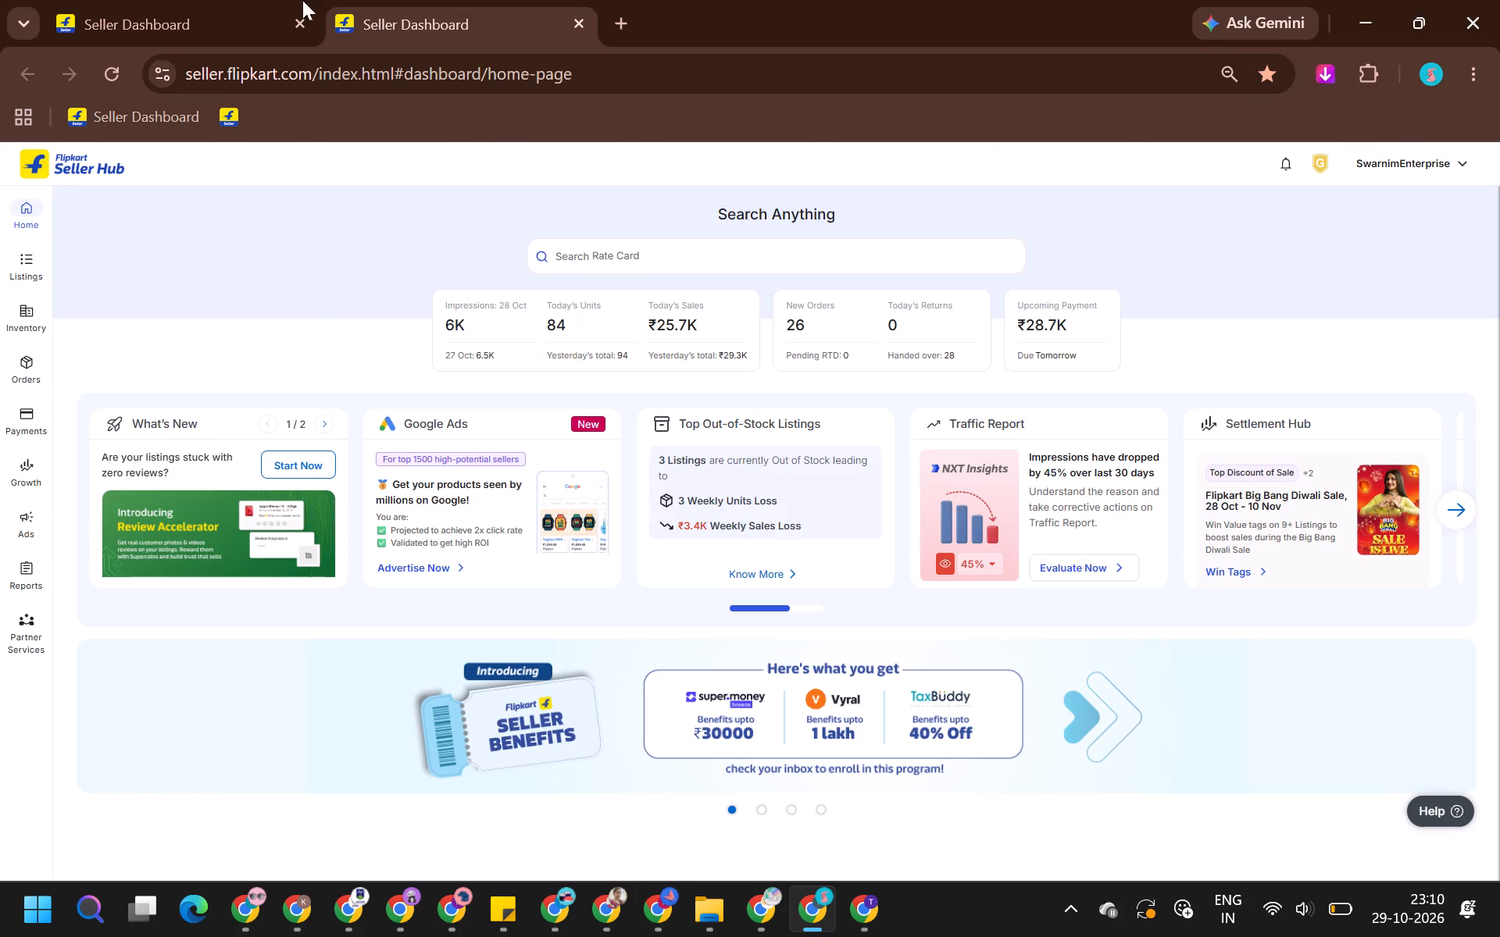
Open the ads Campaign Manager in place of the listings page, move its browser tab after the Home one, and review the campaigns.
left_click(205, 0)
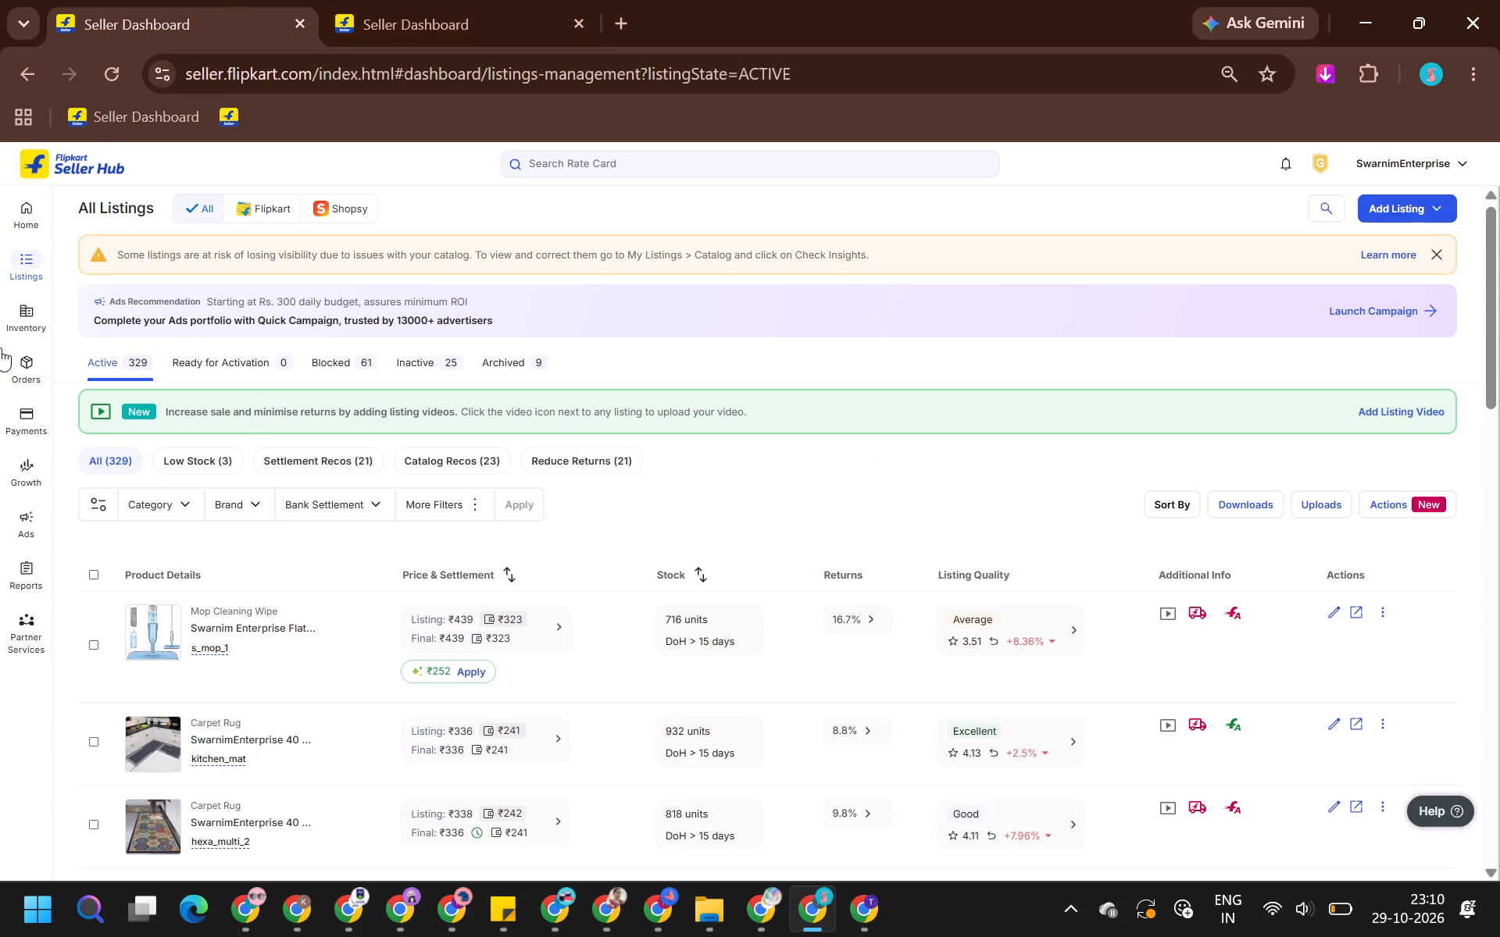
left_click(6, 526)
left_click_drag(163, 5, 262, 6)
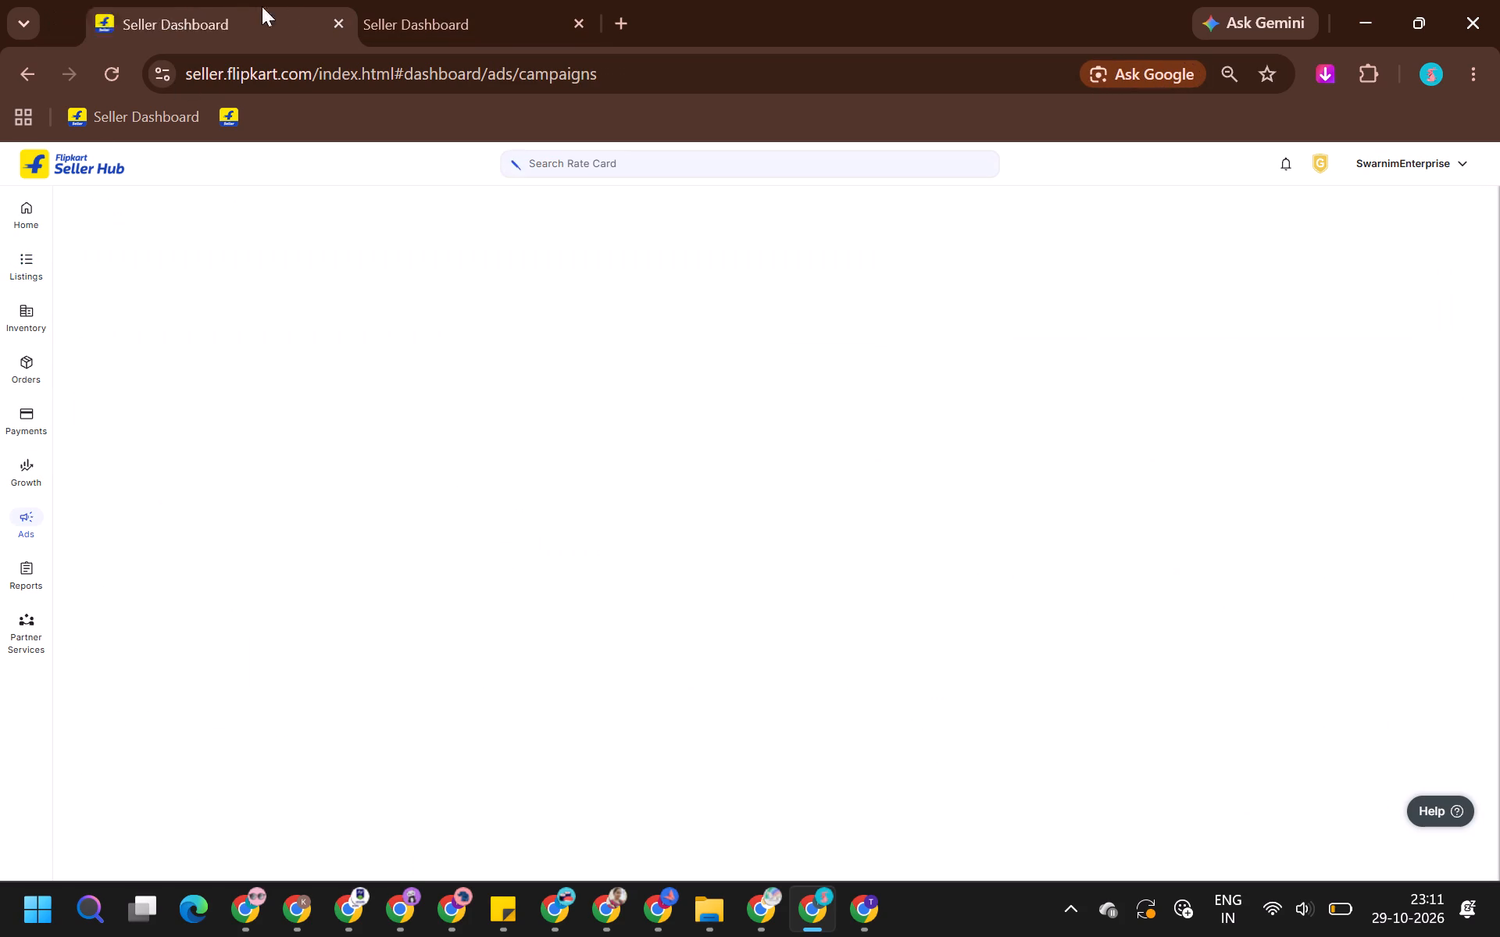
left_click_drag(262, 6, 450, 0)
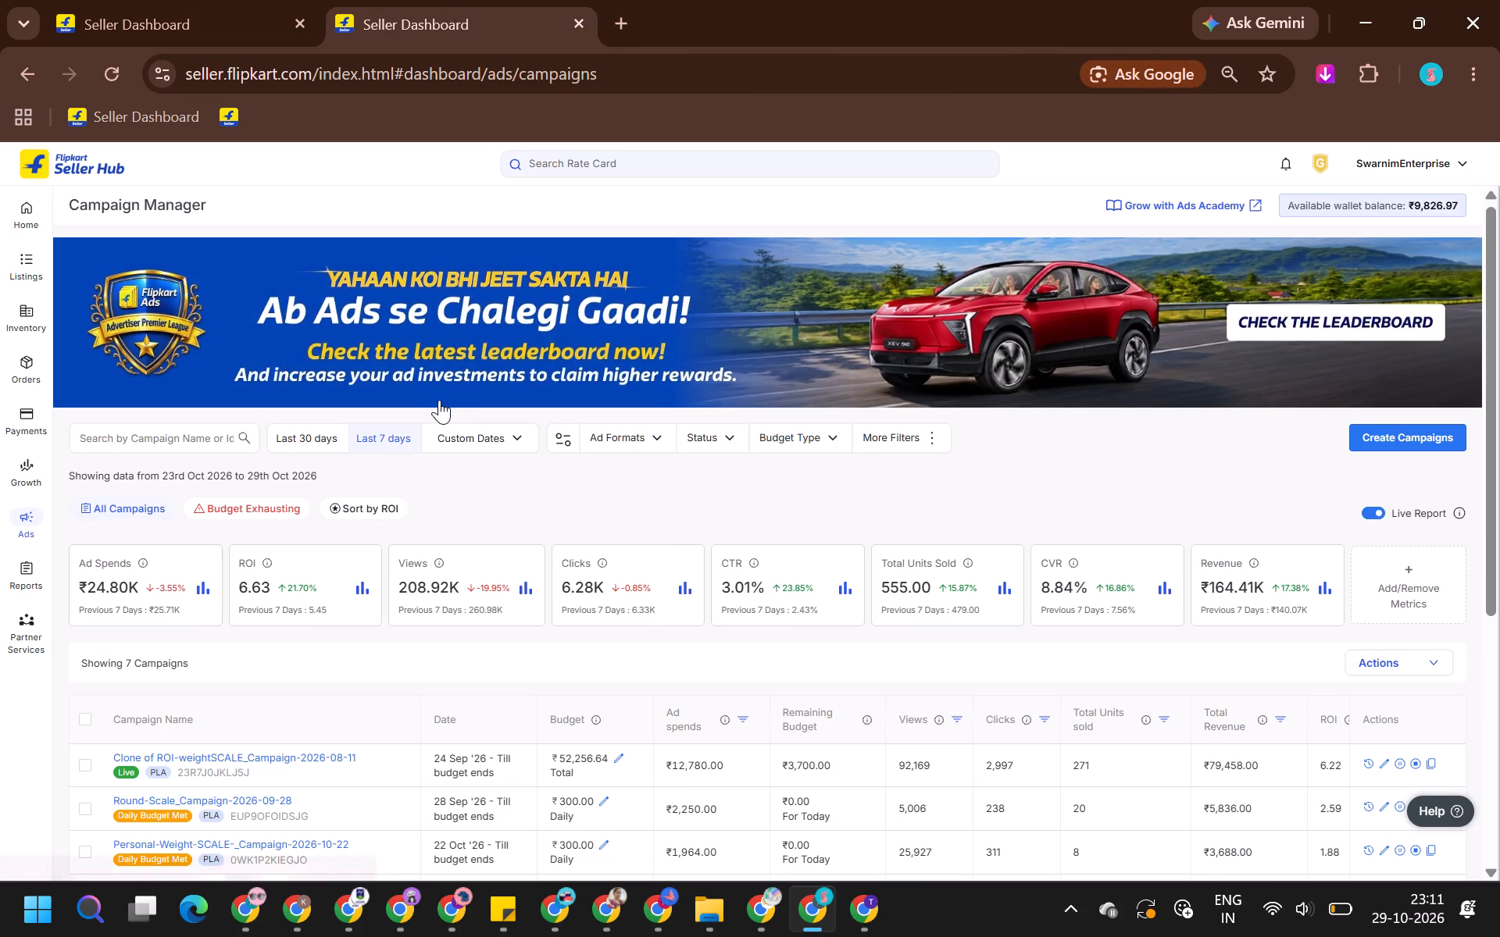
scroll(437, 401, "down", 5)
scroll(347, 472, "down", 1)
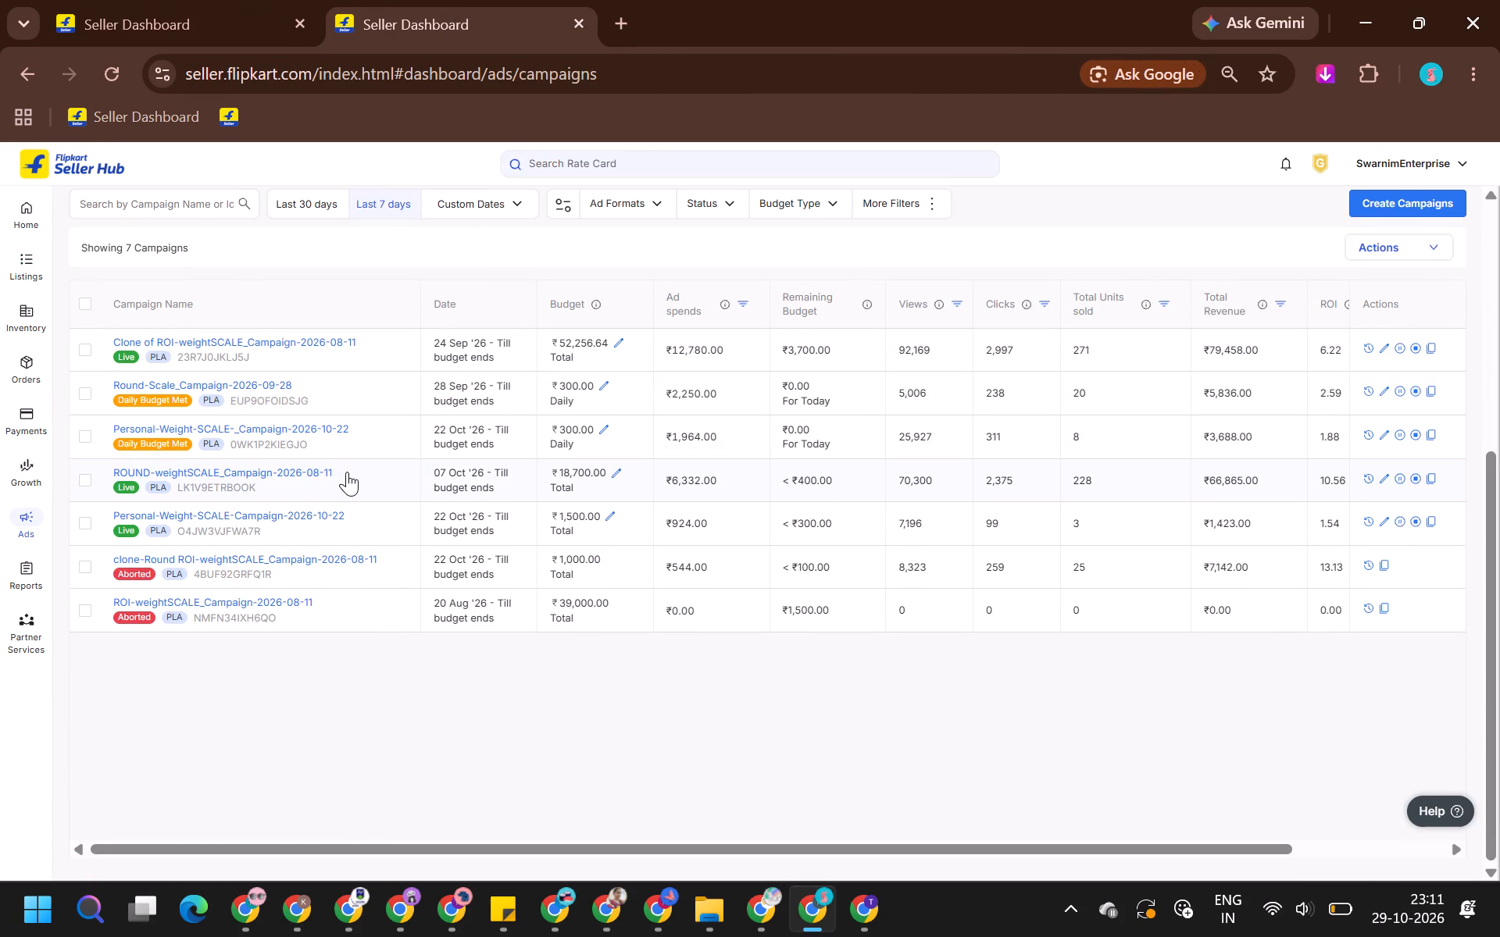
scroll(347, 472, "up", 2)
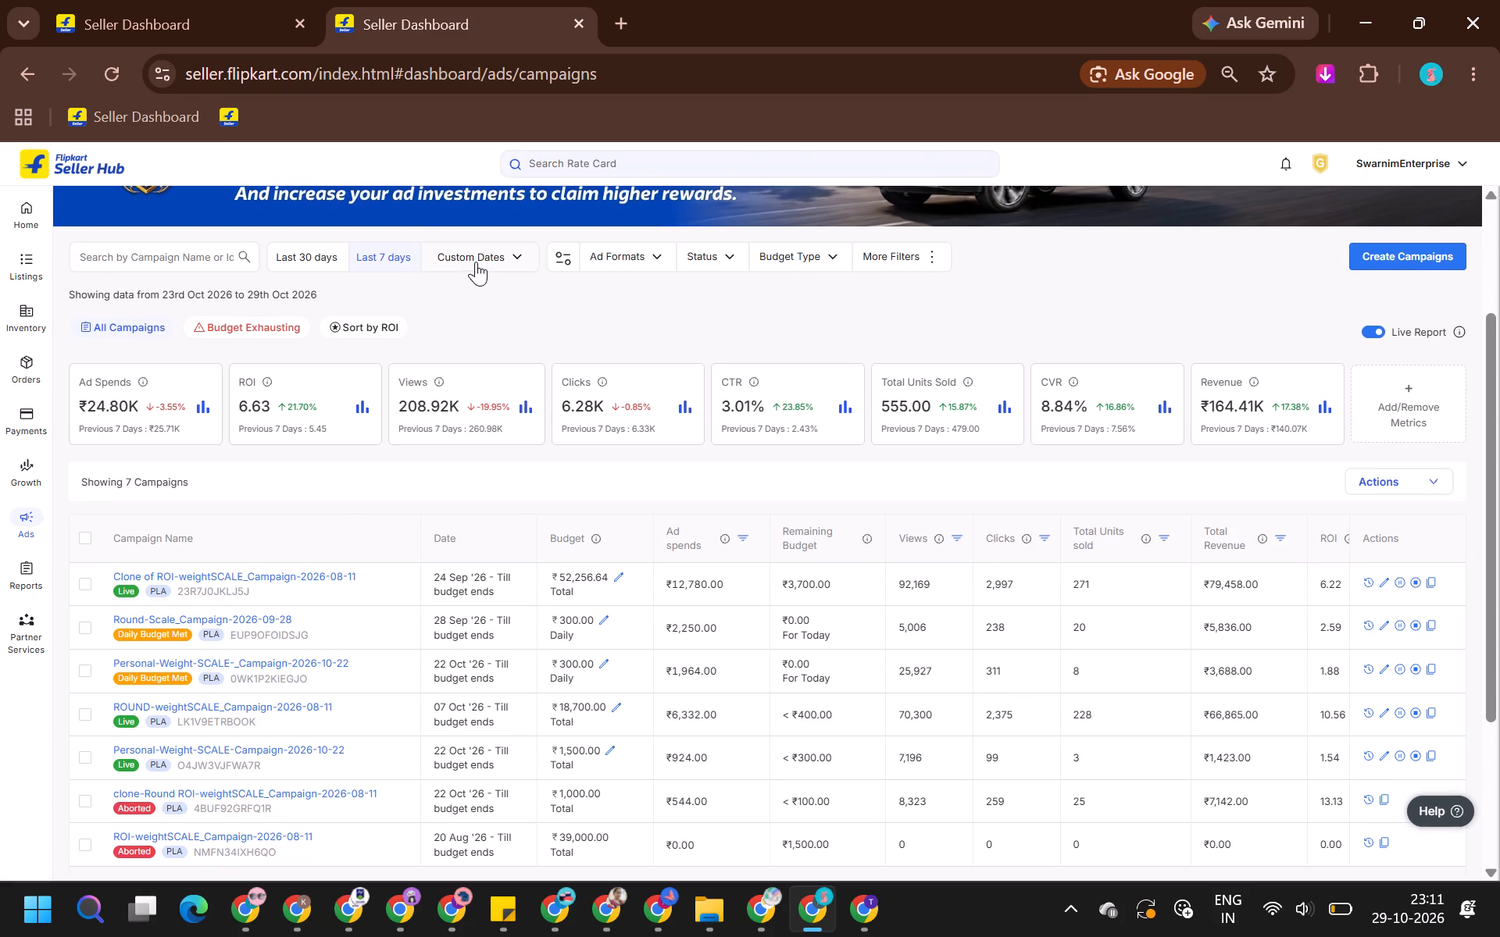
Set the campaign report's custom dates to 29 October 2026 only and review the campaigns' performance for that day.
left_click(516, 258)
left_click(713, 497)
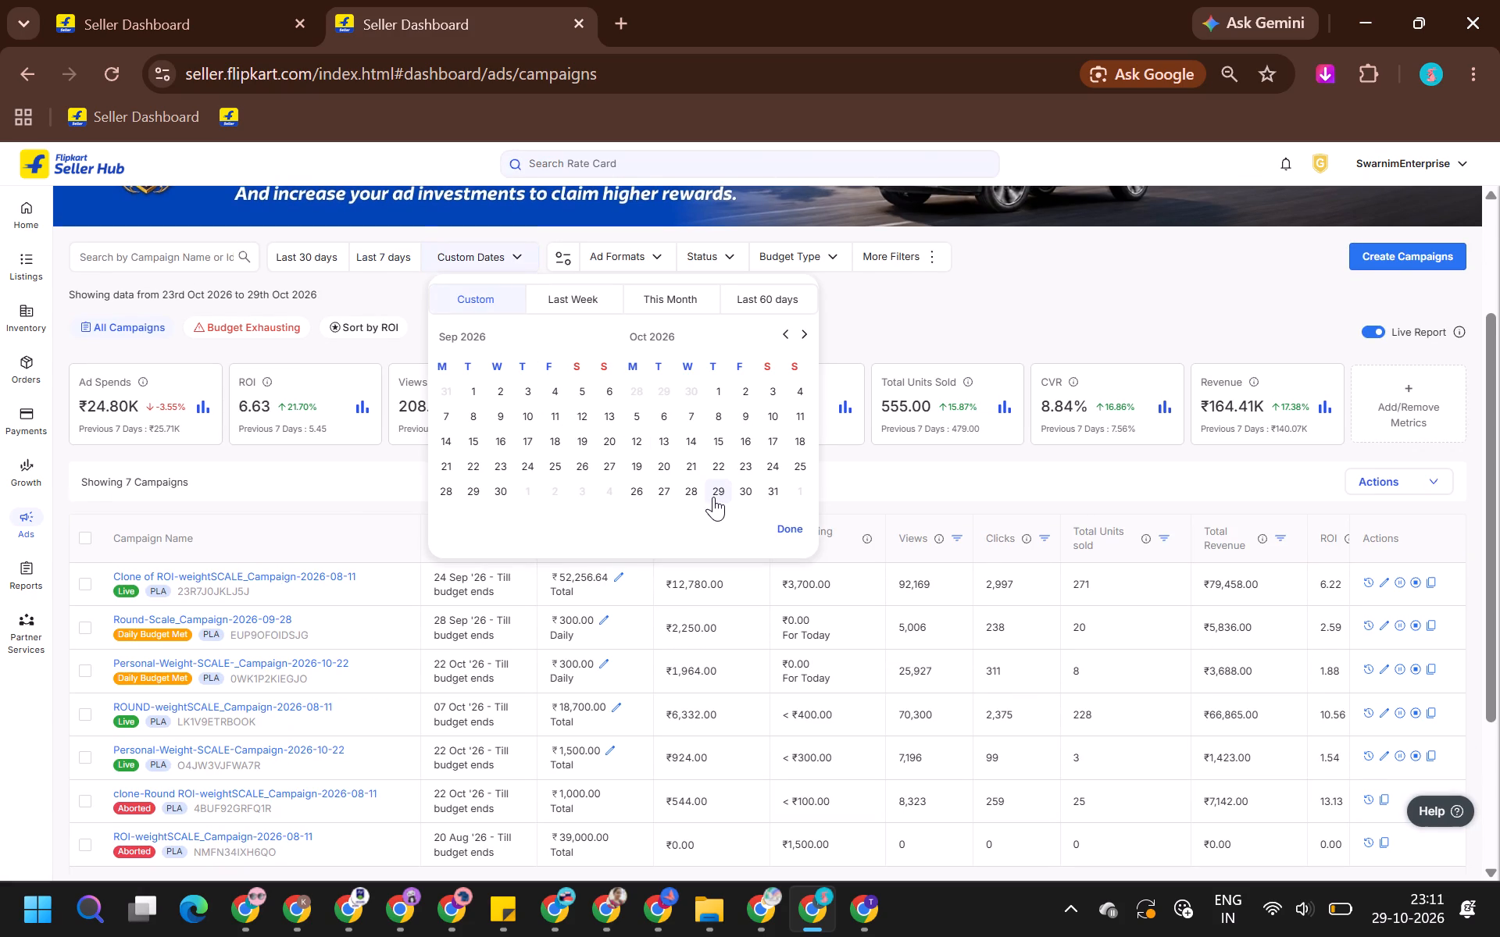
left_click(713, 497)
left_click(786, 529)
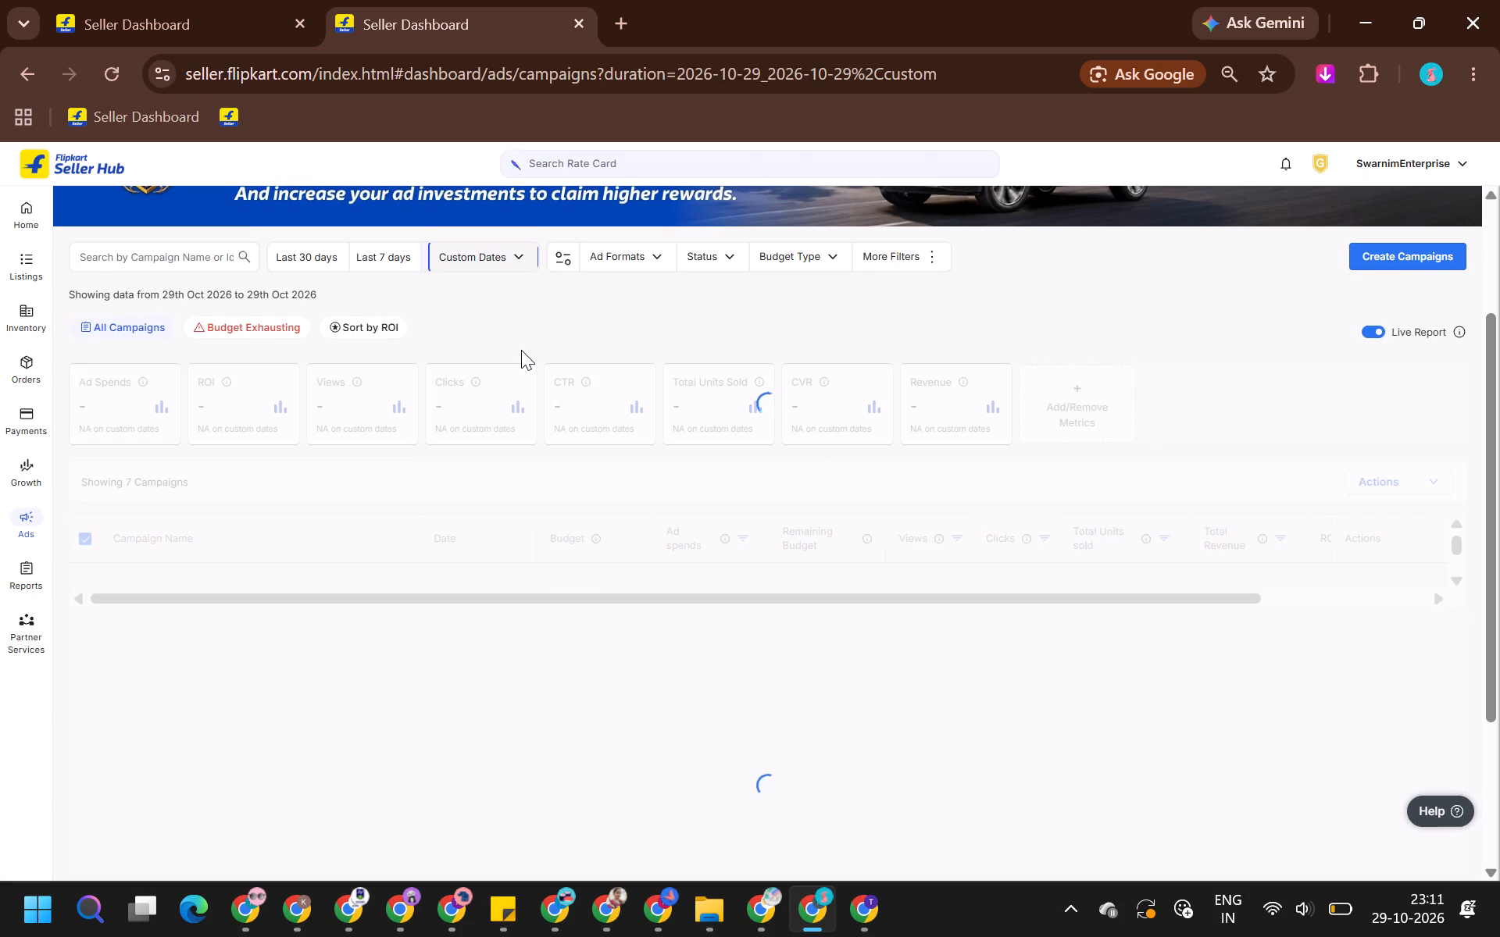
scroll(510, 347, "down", 1)
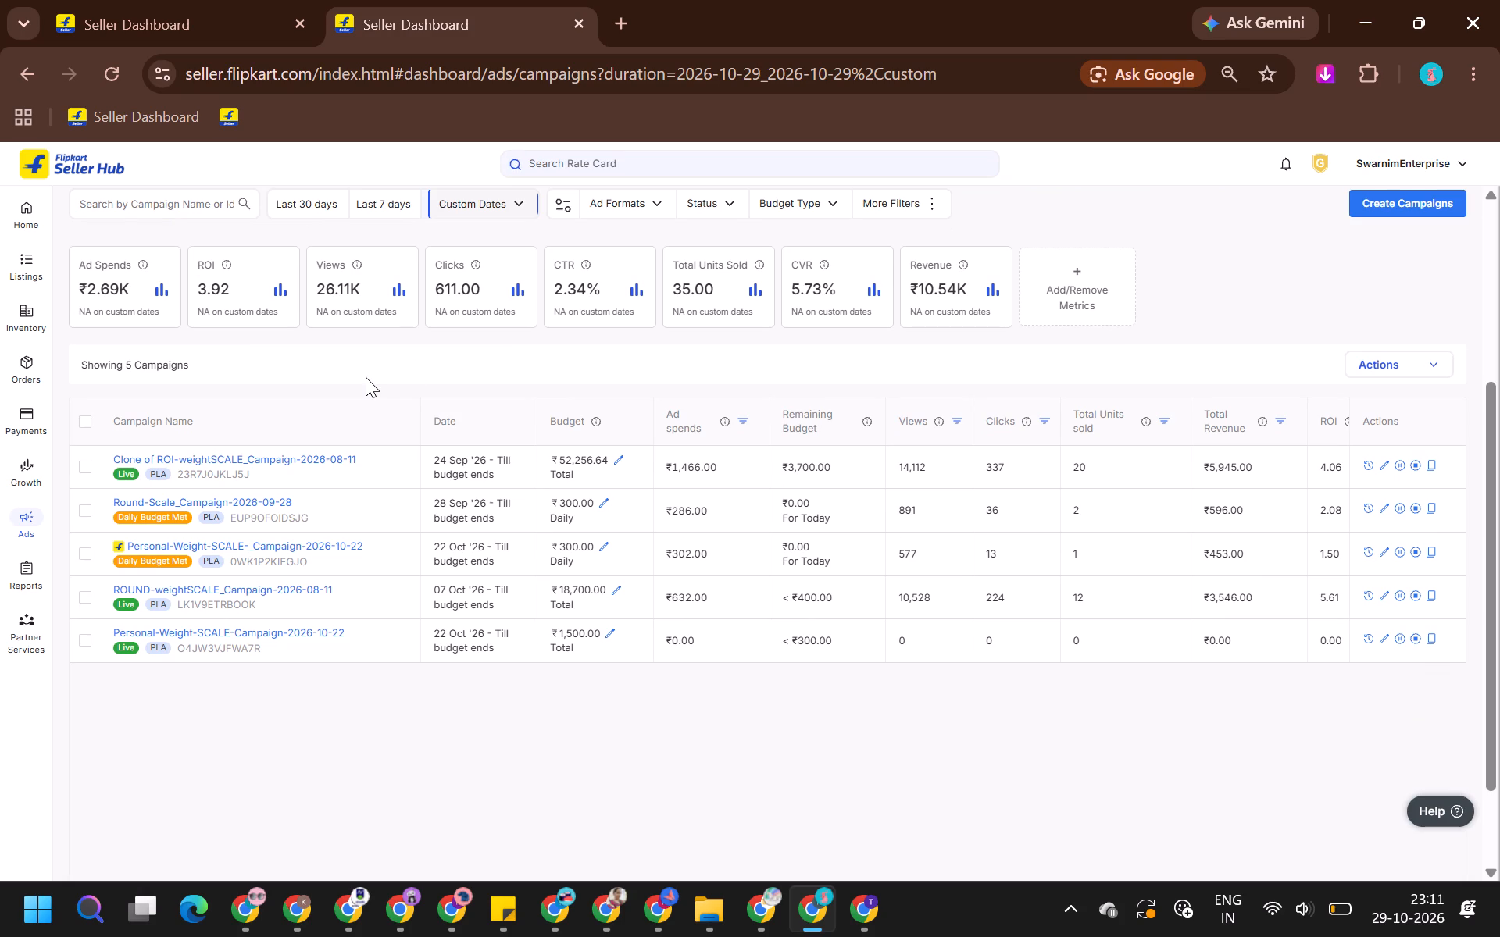
scroll(366, 377, "down", 1)
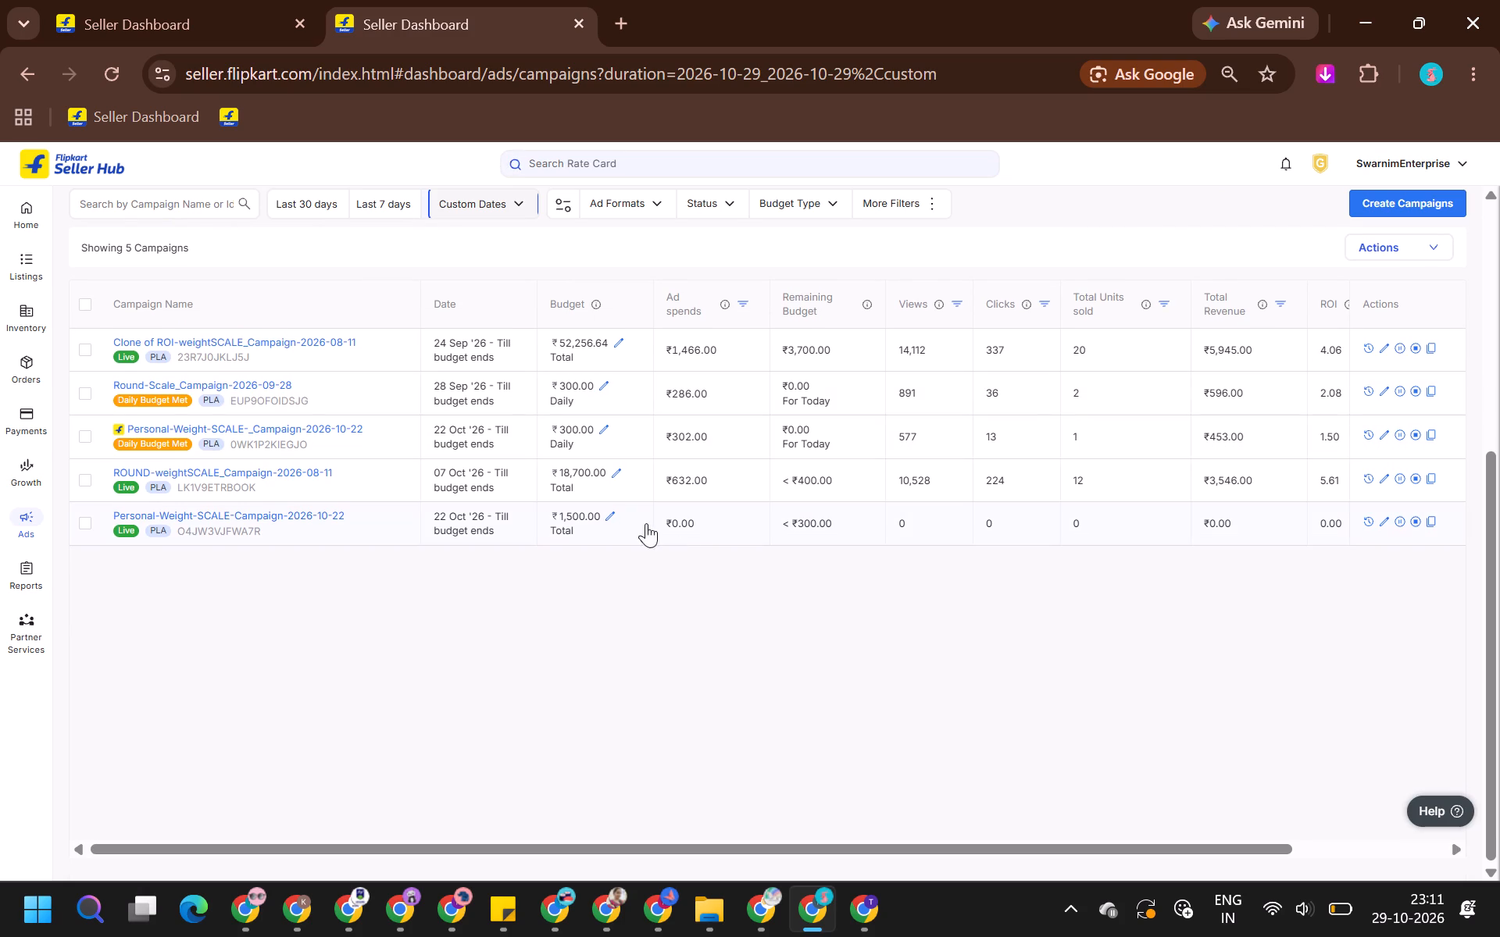
Pause the Personal-Weight-SCALE-Campaign-2026-10-22 campaign that has the total budget of ₹1,500.
left_click(1401, 522)
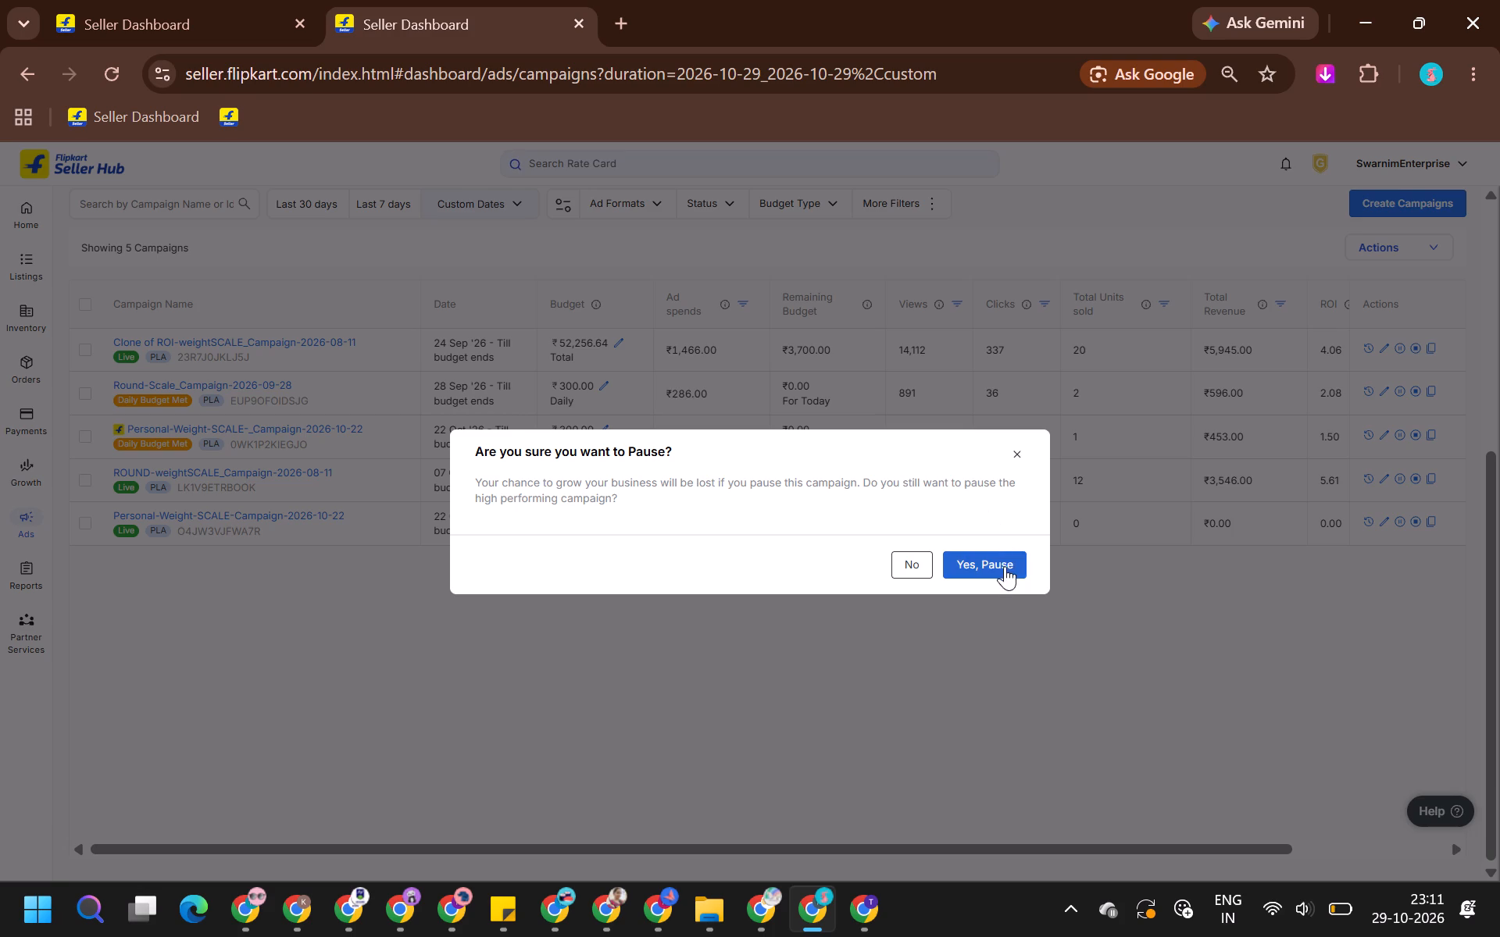
left_click(1005, 566)
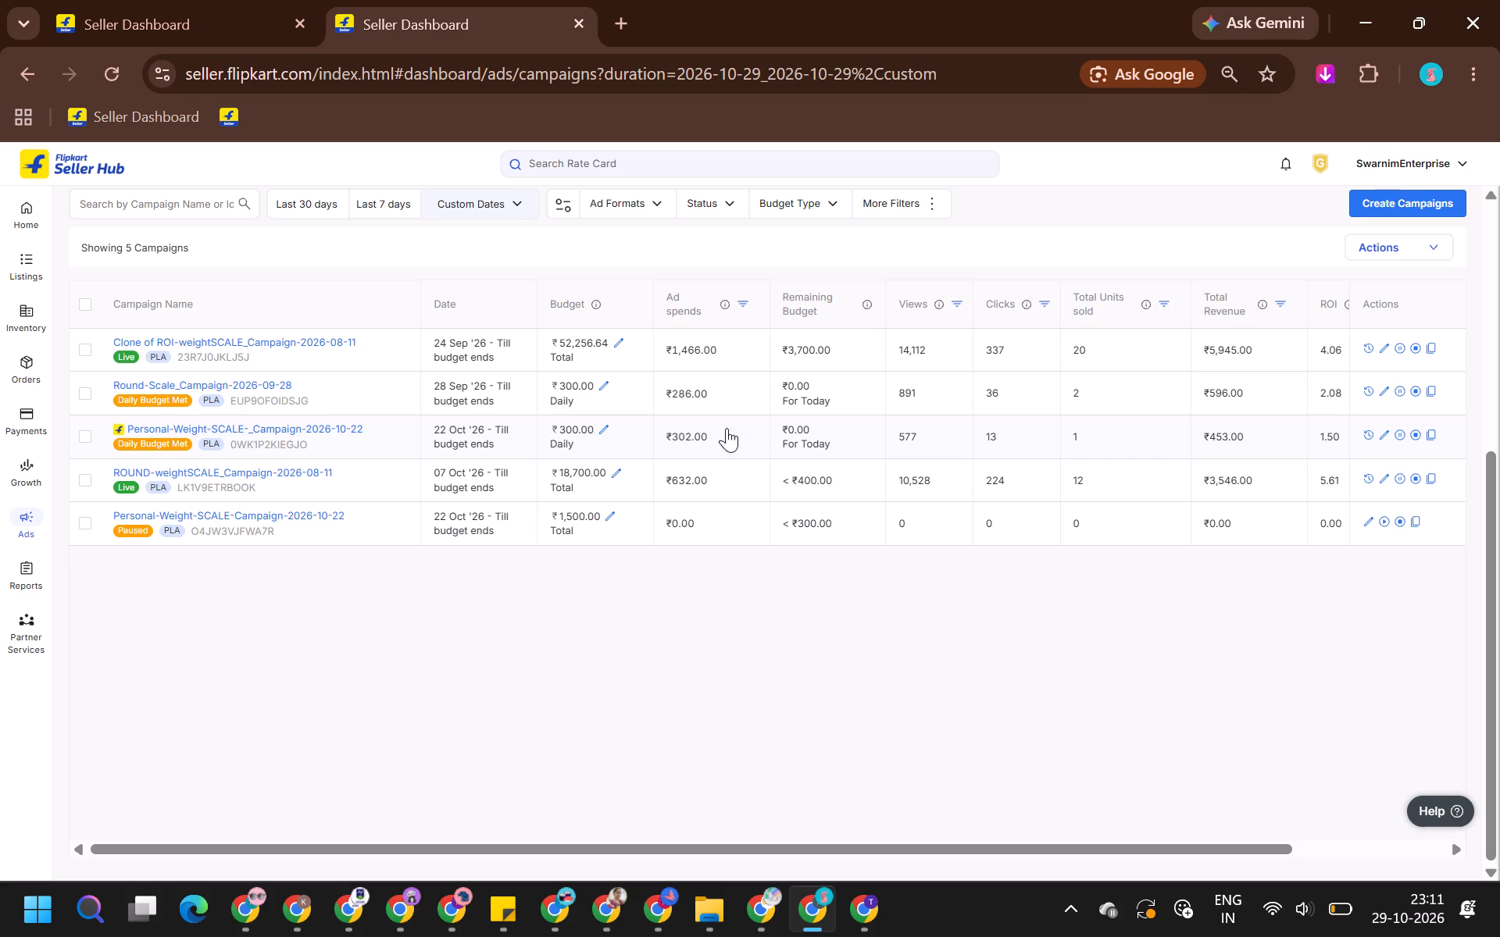
Open the Personal-Weight-SCALE-_Campaign-2026-10-22 campaign for editing and proceed to its Cost Per Click and adgroup budget settings, keeping products and keyword targeting.
left_click(1389, 432)
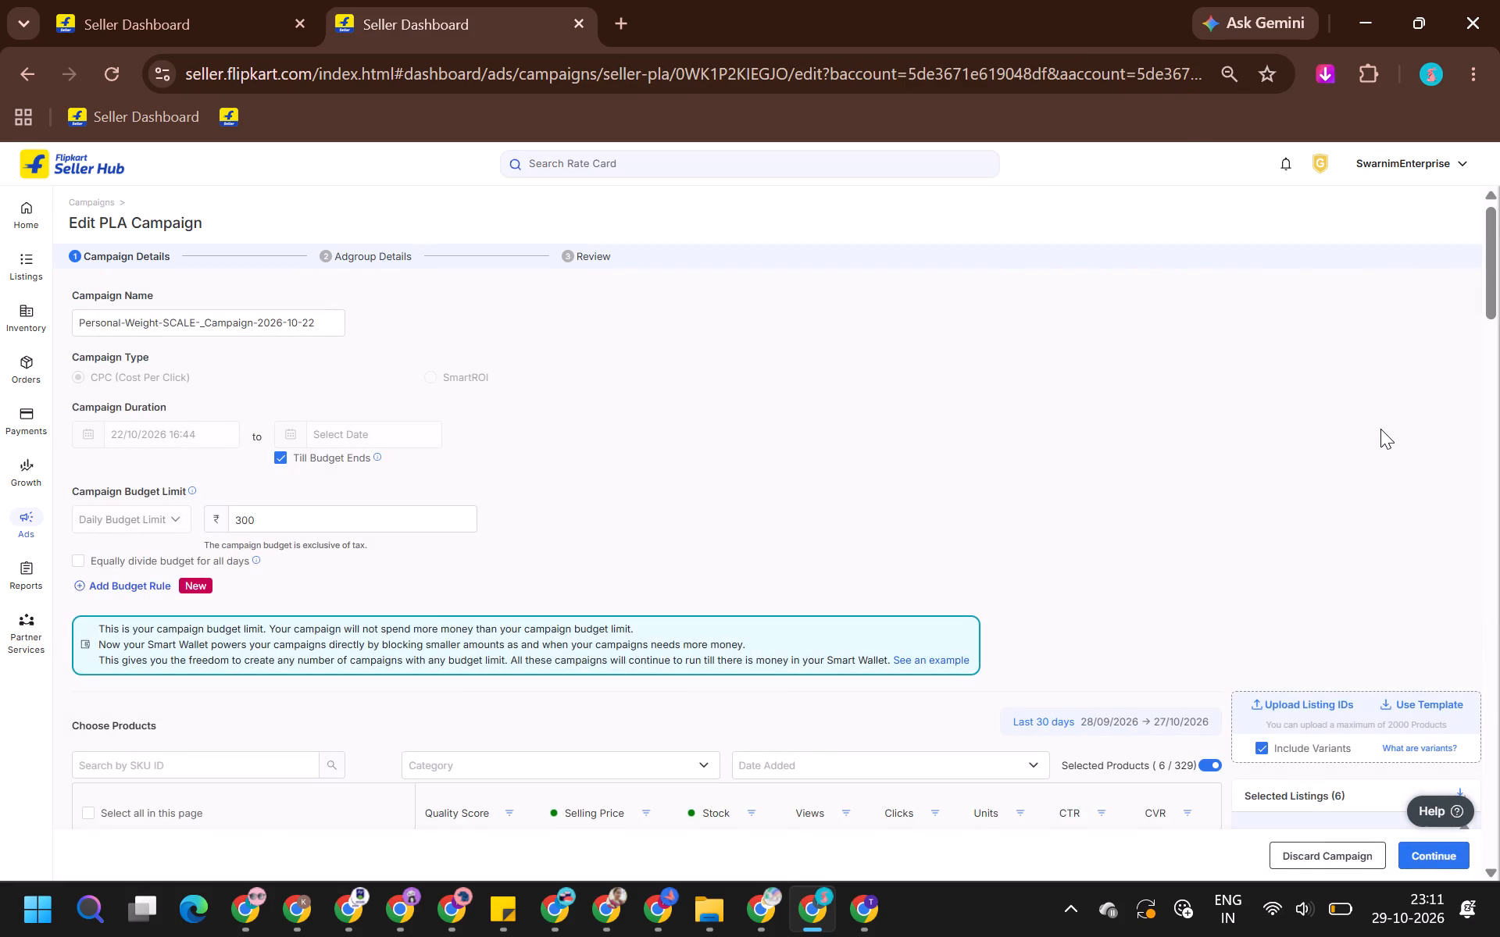
scroll(1352, 435, "down", 2)
scroll(1498, 546, "down", 3)
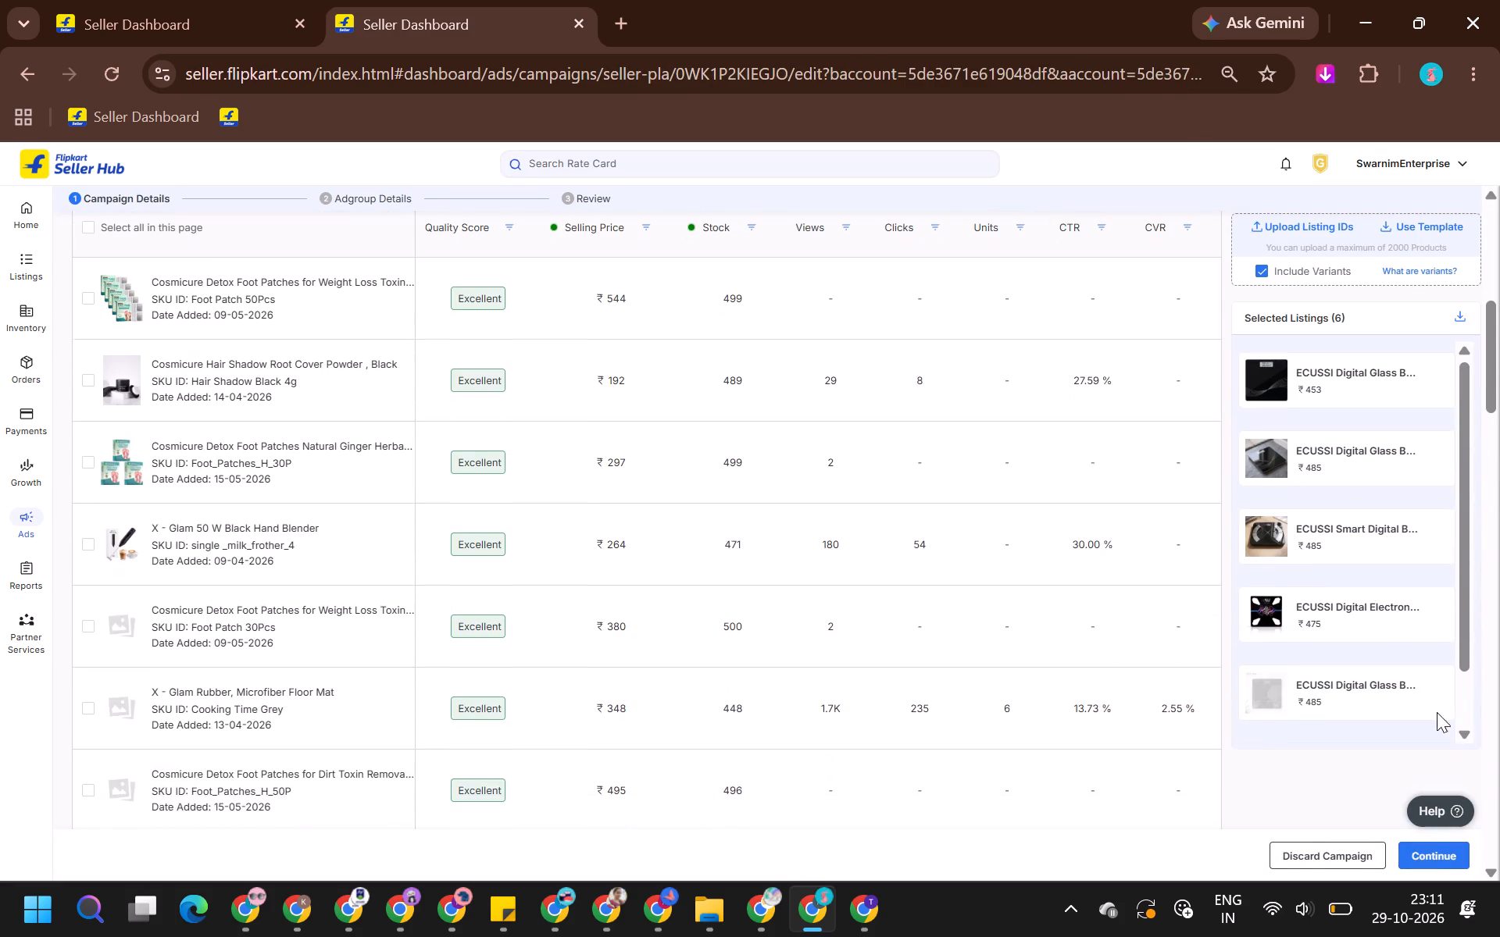
left_click(1459, 856)
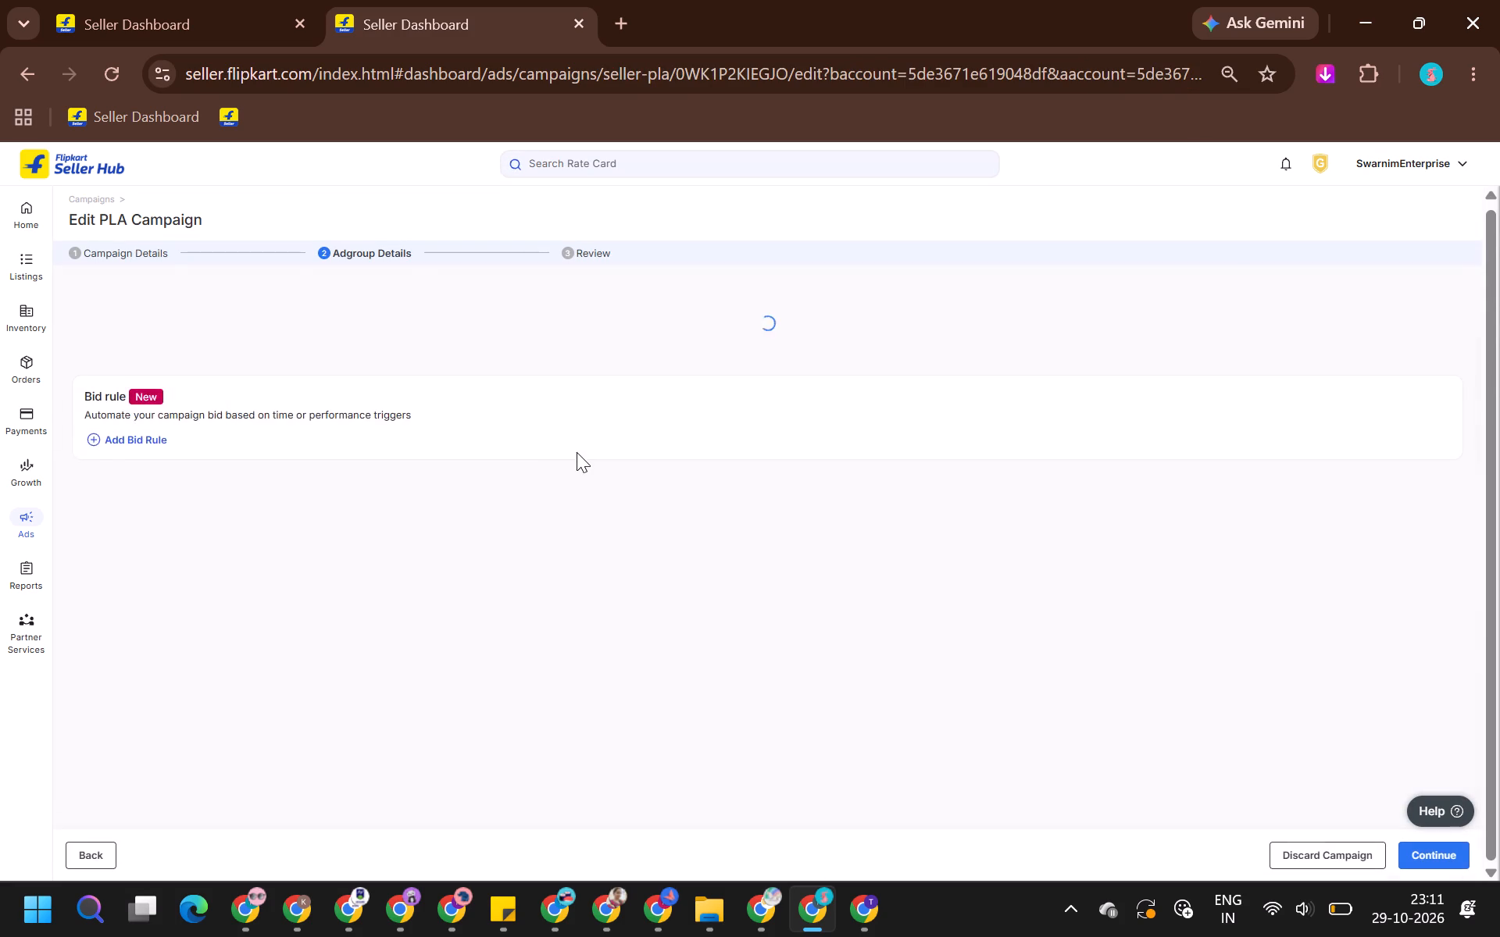
left_click(323, 607)
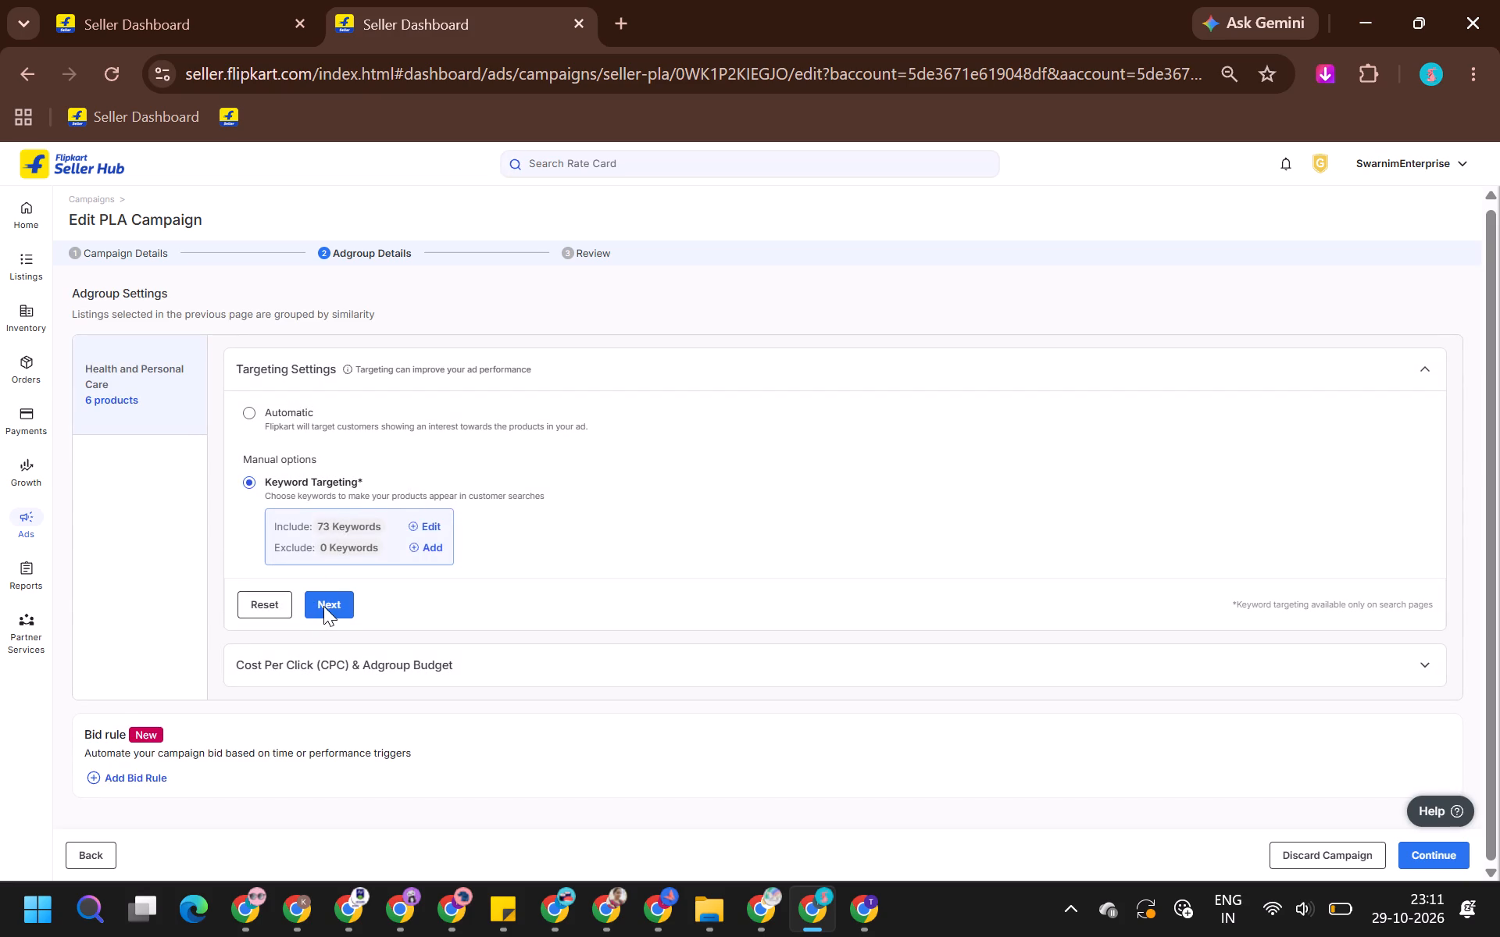
Set the campaign's Home Page placement bid to ₹88, keep the other placement bids, and submit the campaign update.
scroll(495, 403, "down", 2)
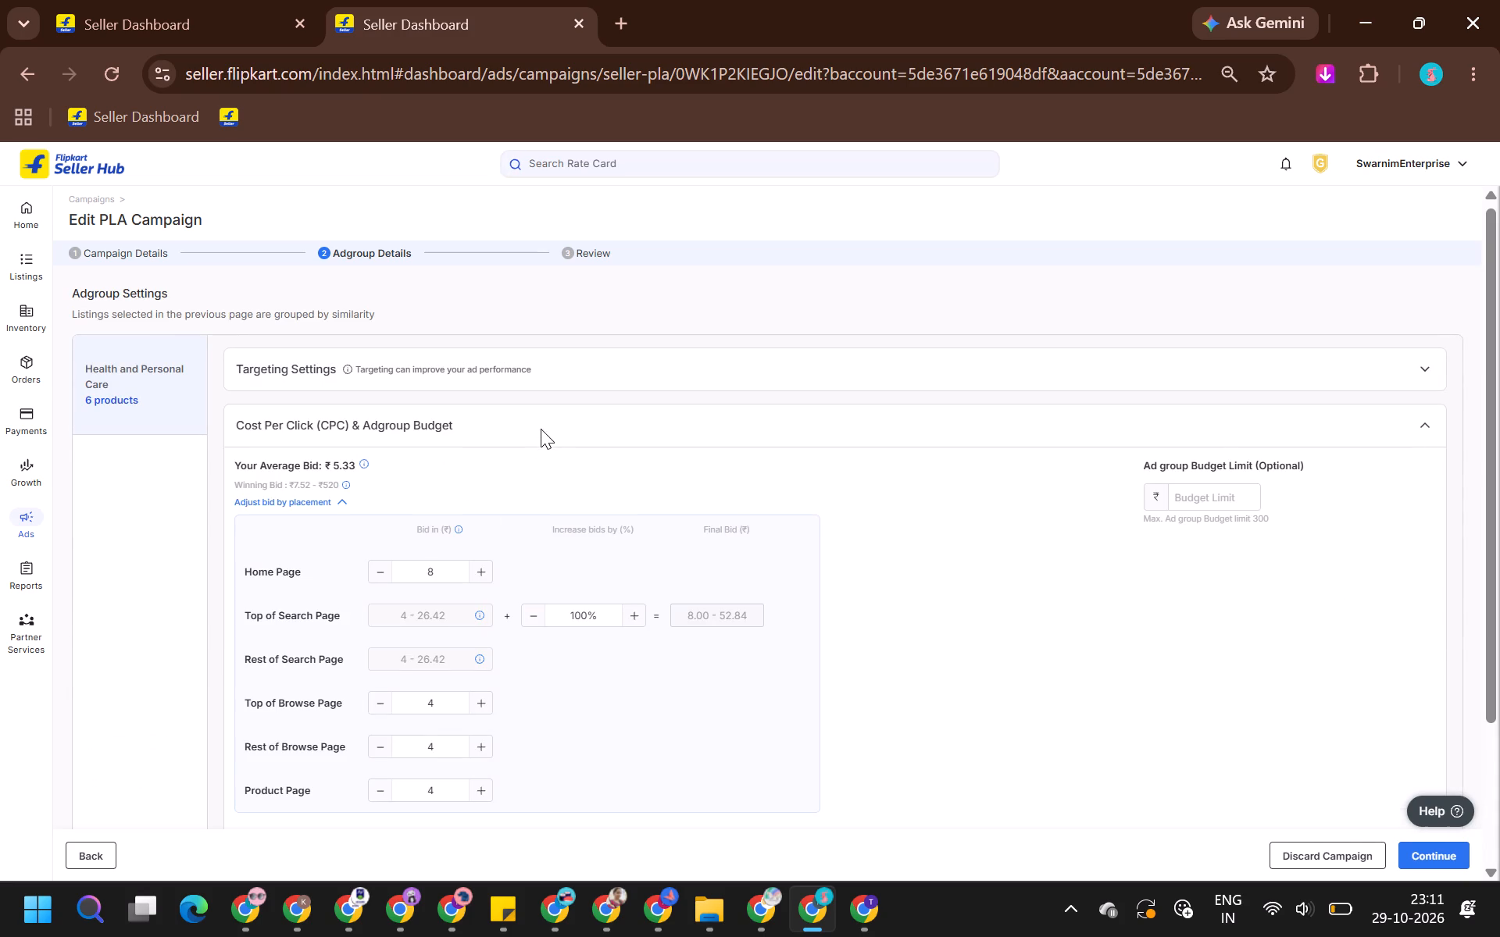
scroll(541, 426, "down", 1)
triple_click(383, 452)
double_click(383, 452)
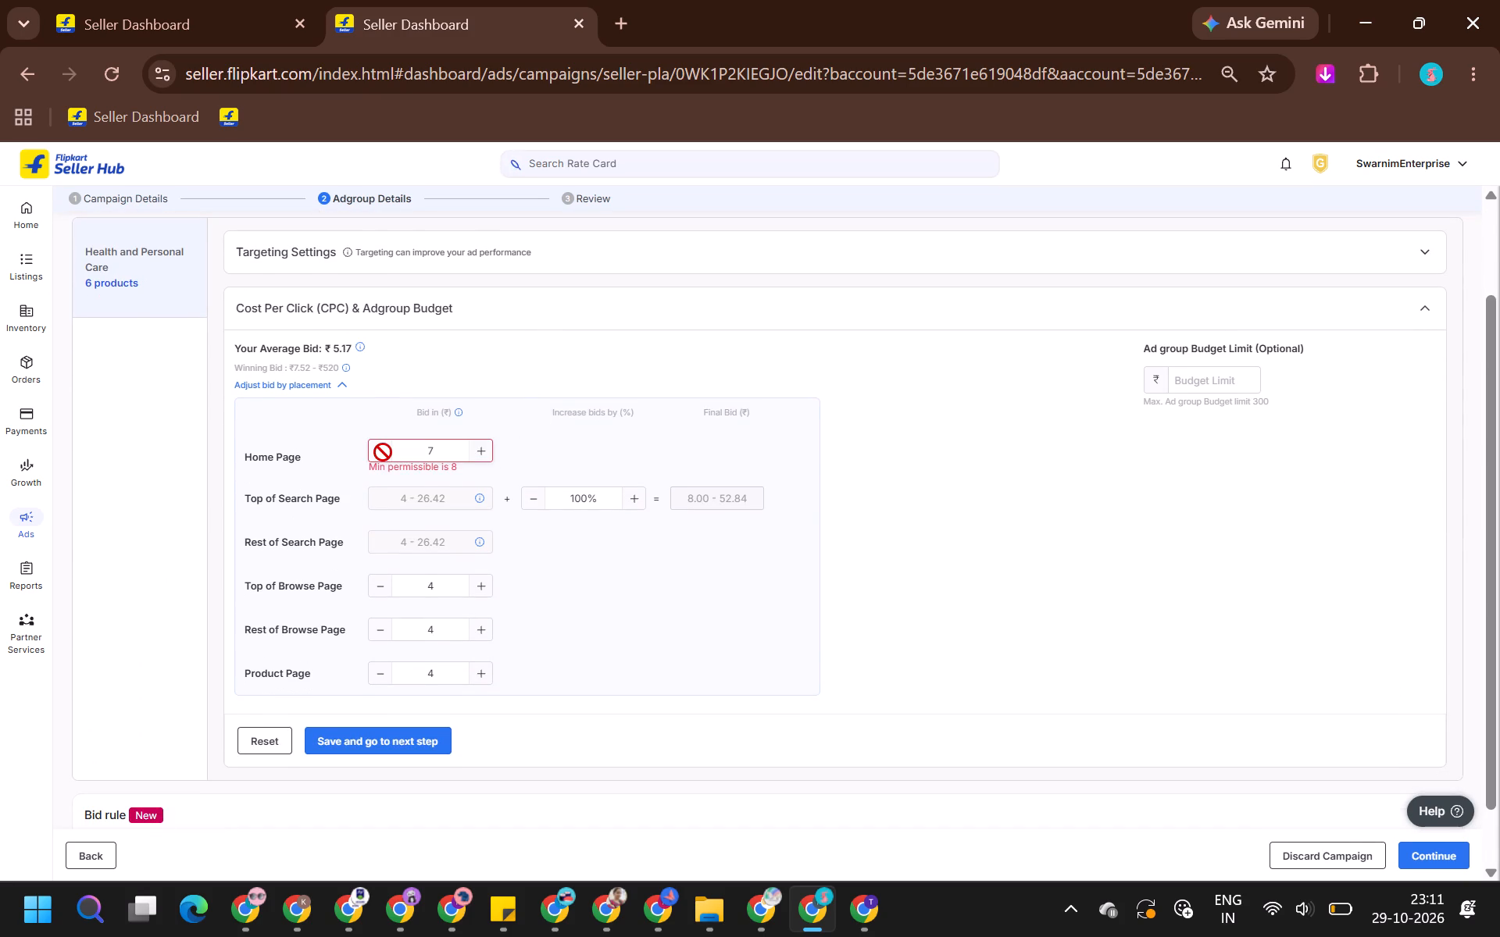
triple_click(402, 452)
key("9")
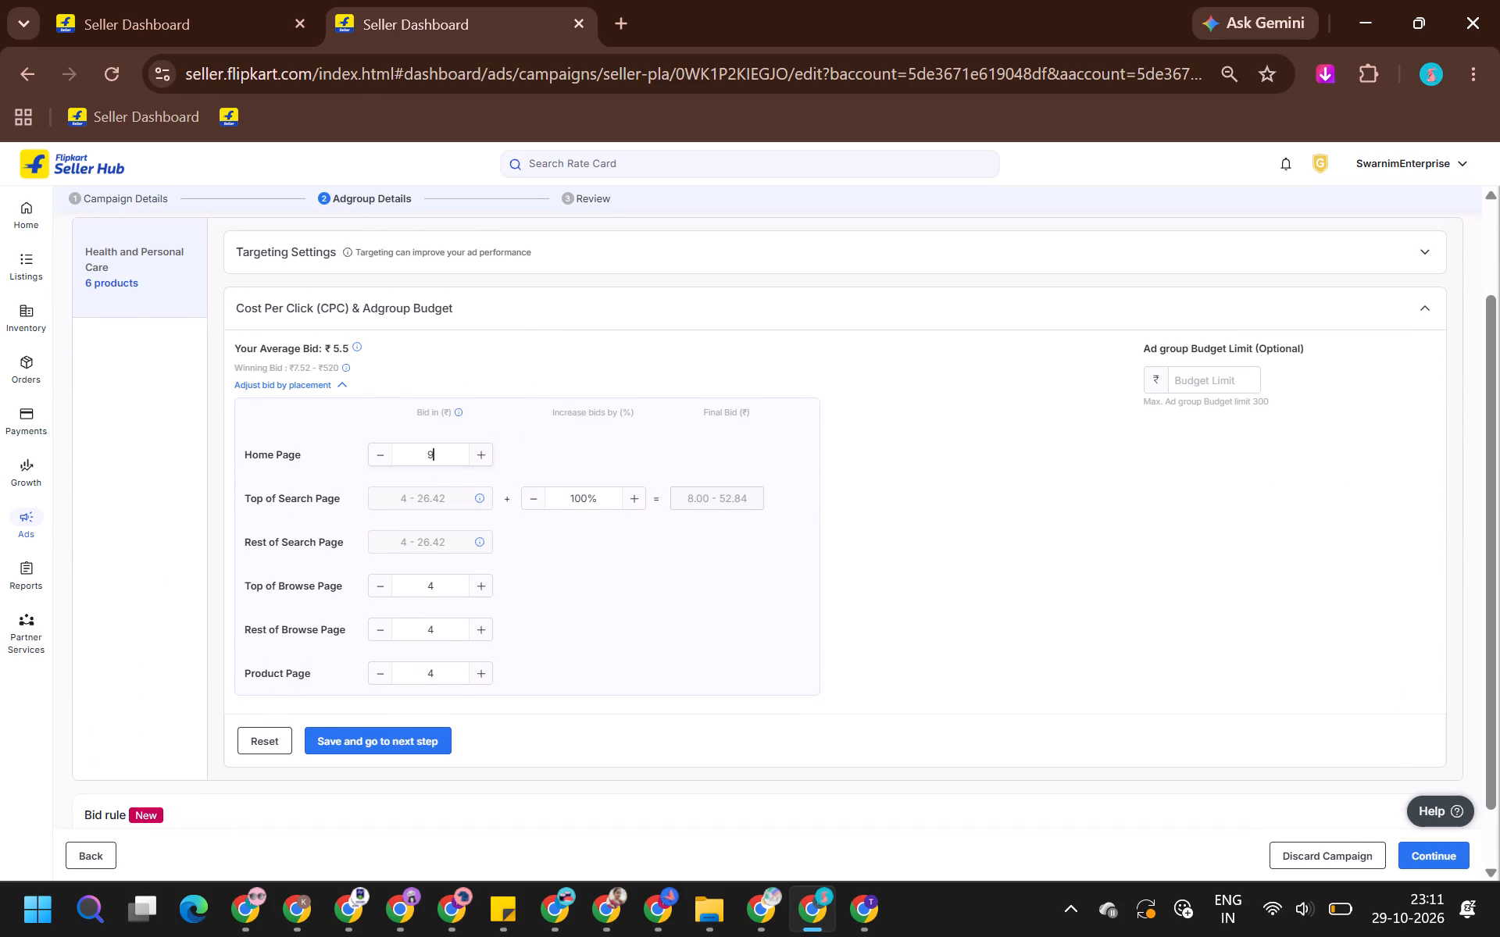
key("BackSpace")
key("8")
left_click(405, 744)
triple_click(1433, 857)
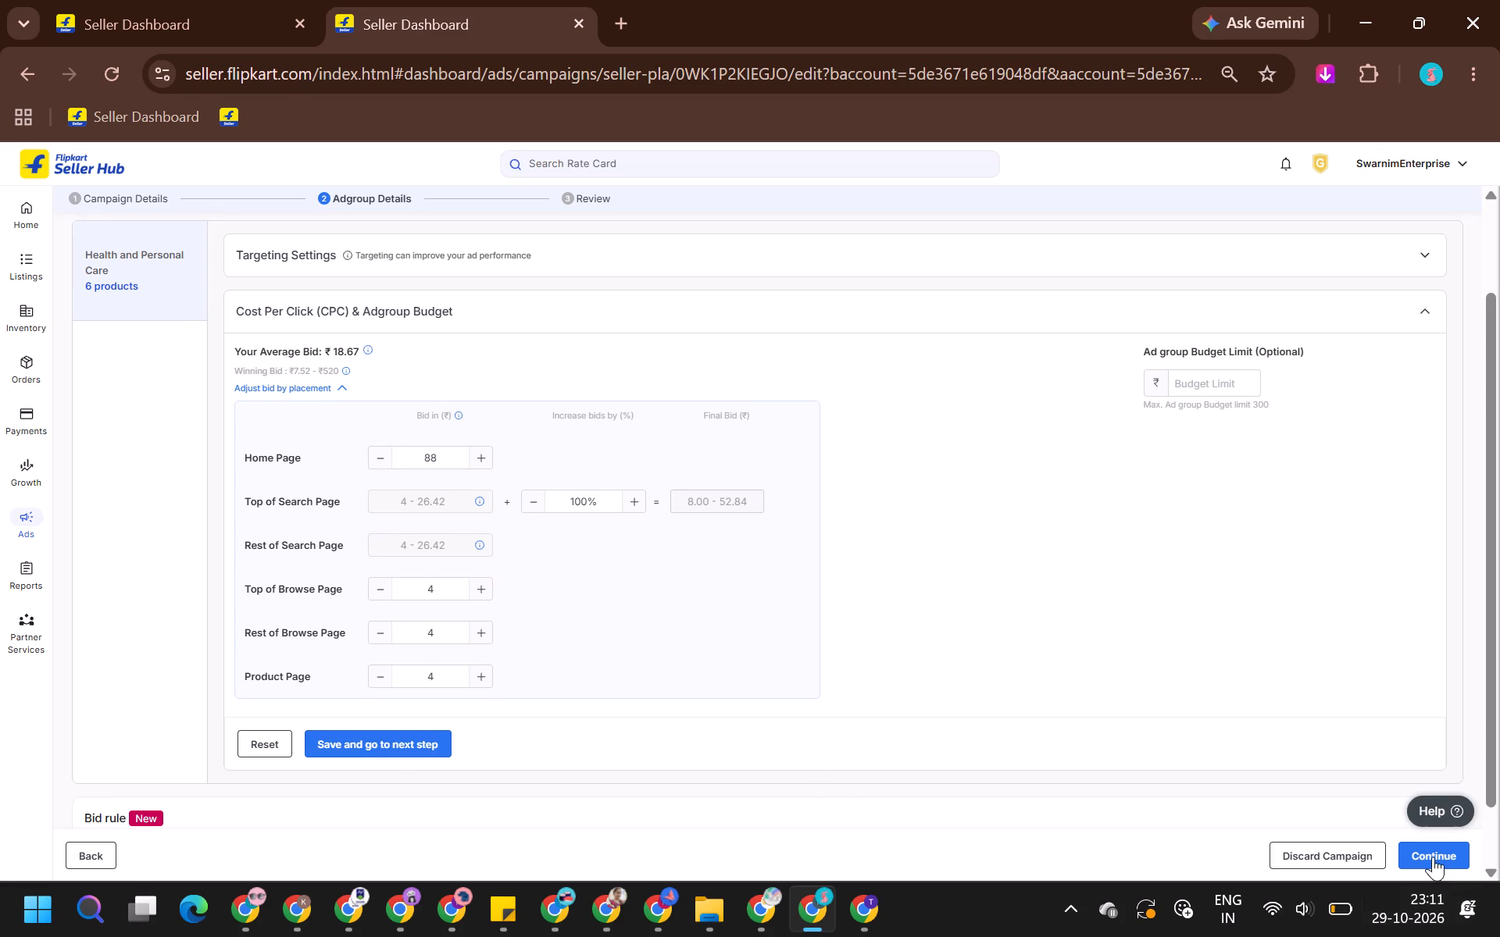
left_click(1433, 857)
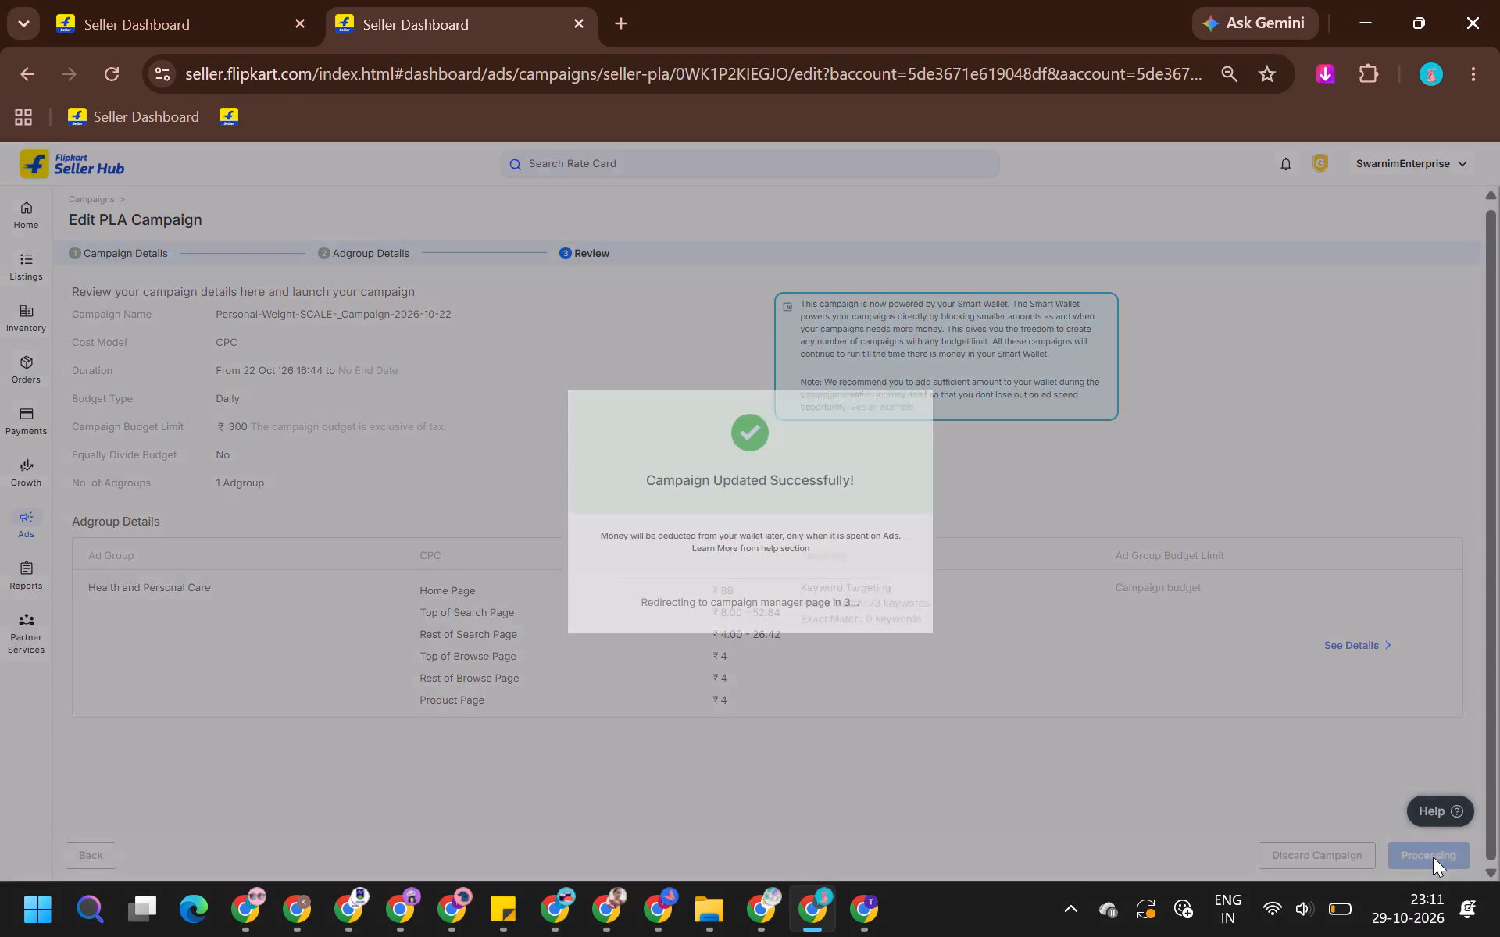
Switch to the ROHANCART seller account's browser window, open its ads Campaign Manager in a new tab, and review the campaigns.
left_click(777, 904)
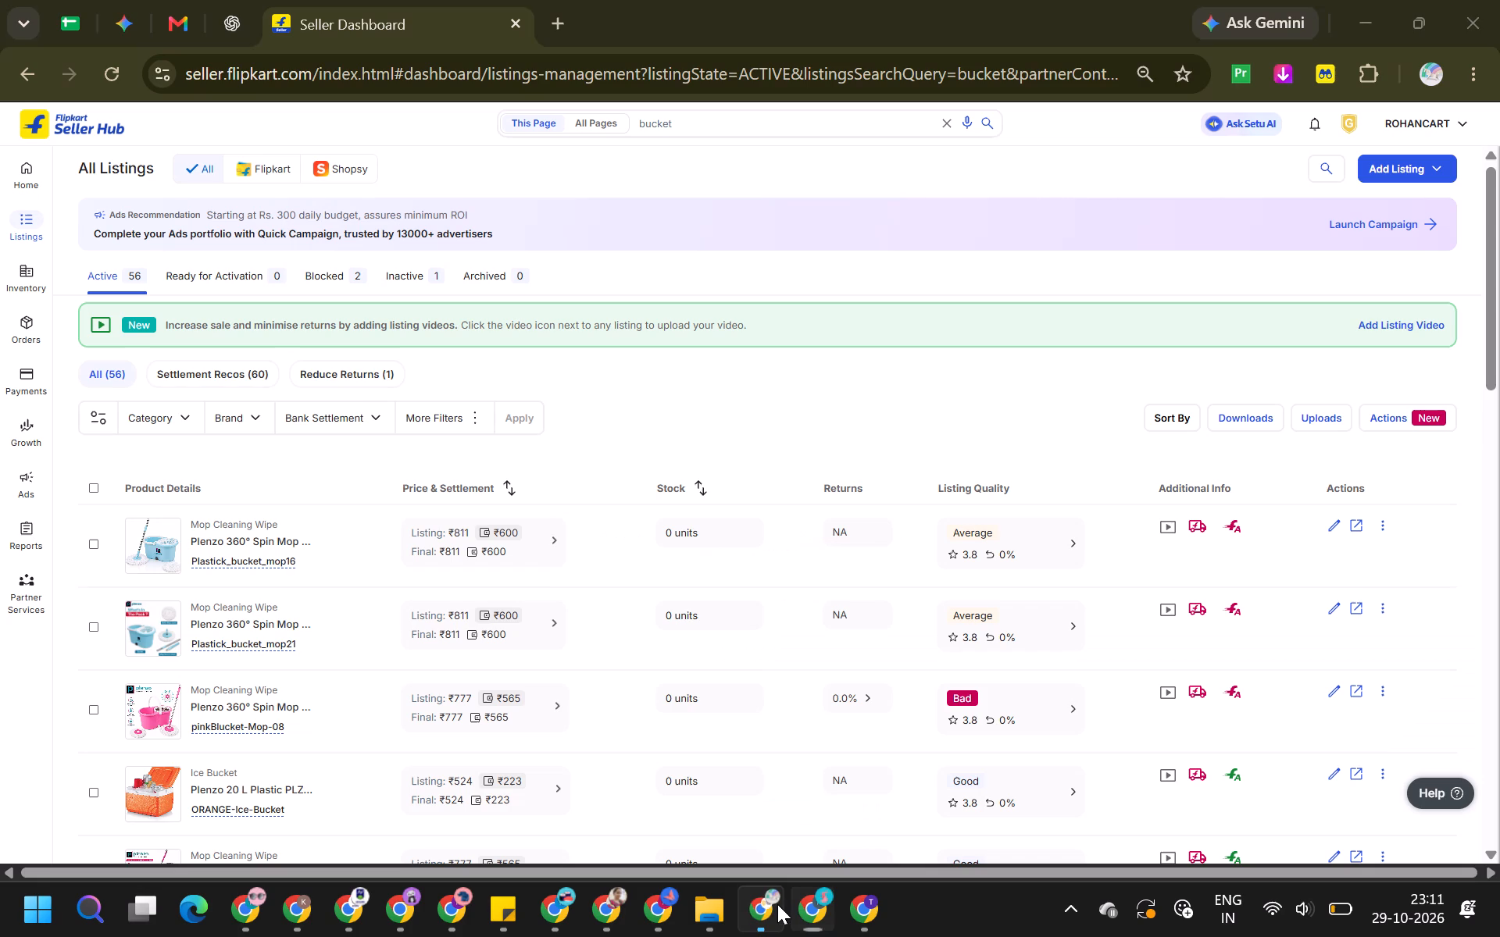
right_click(14, 466)
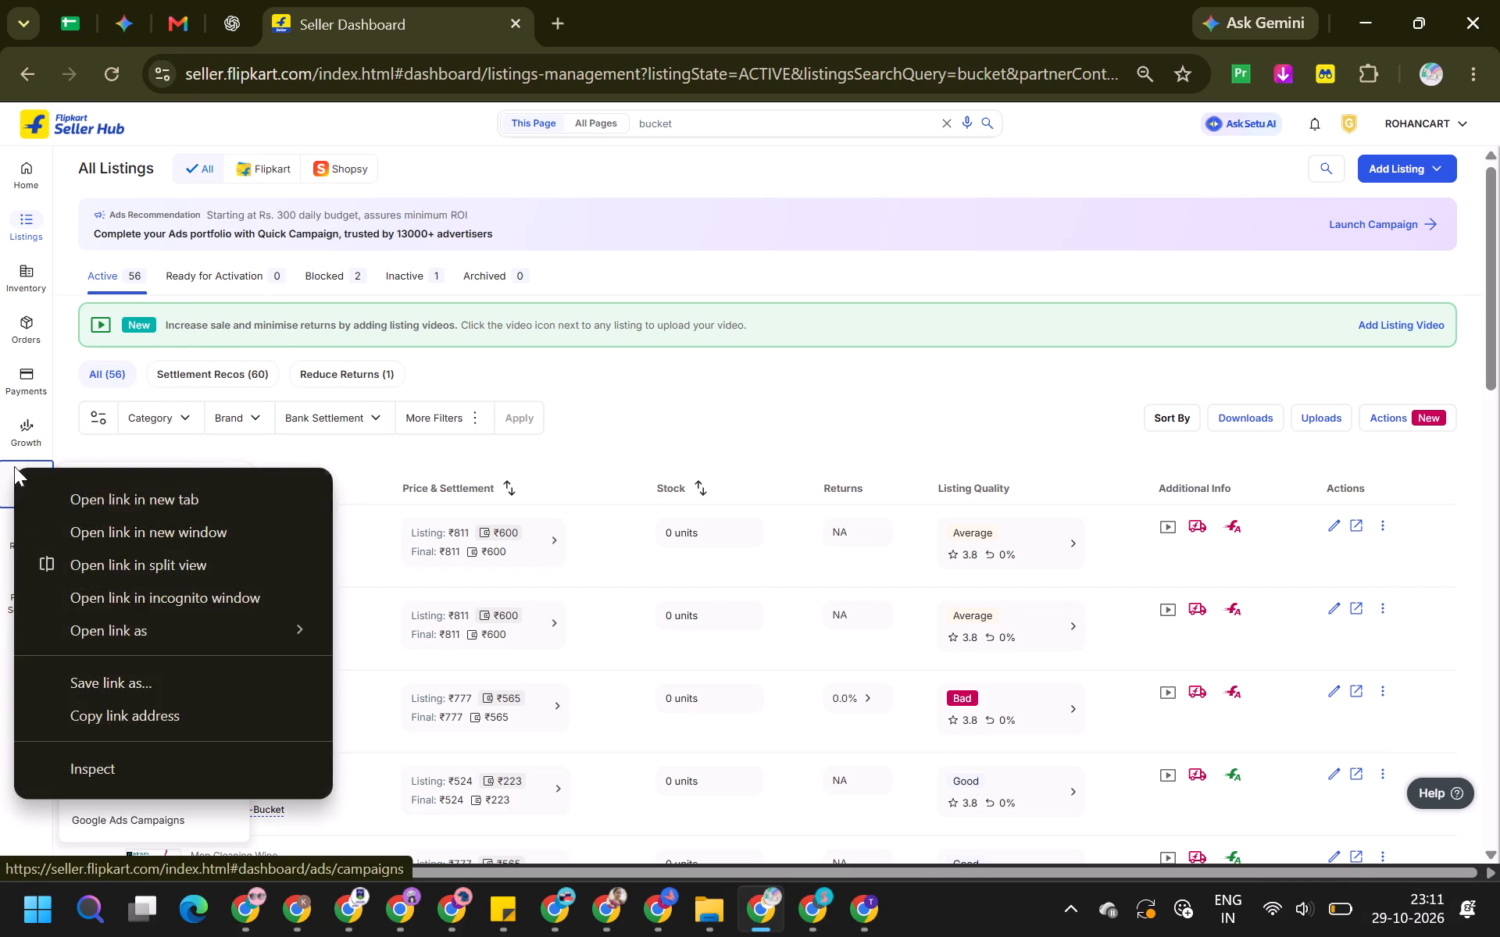
left_click(81, 486)
left_click(605, 0)
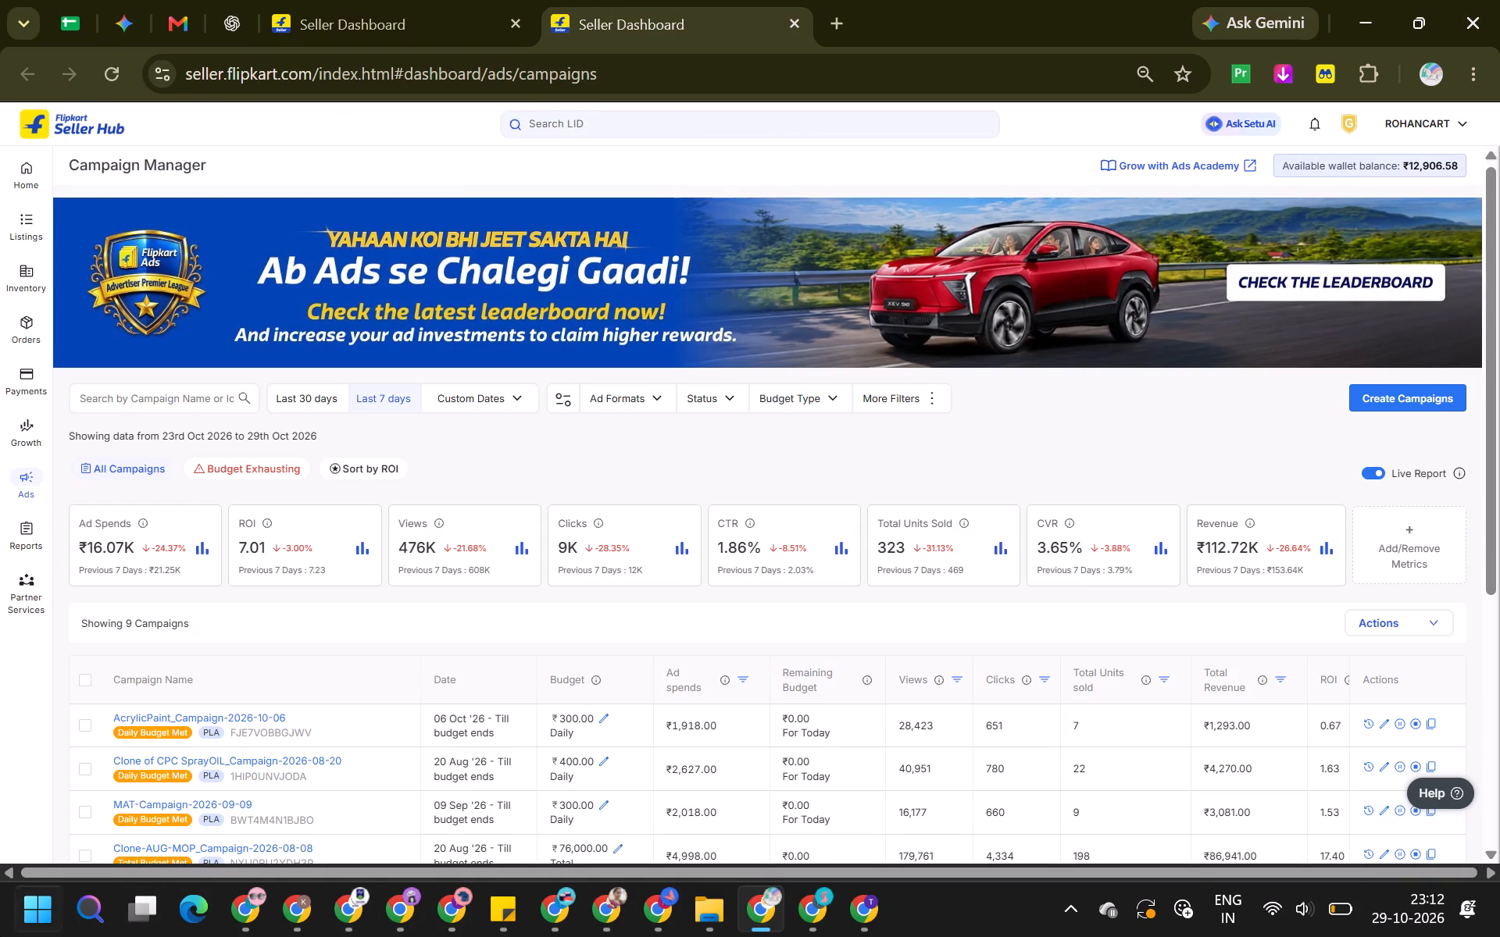
scroll(505, 628, "down", 4)
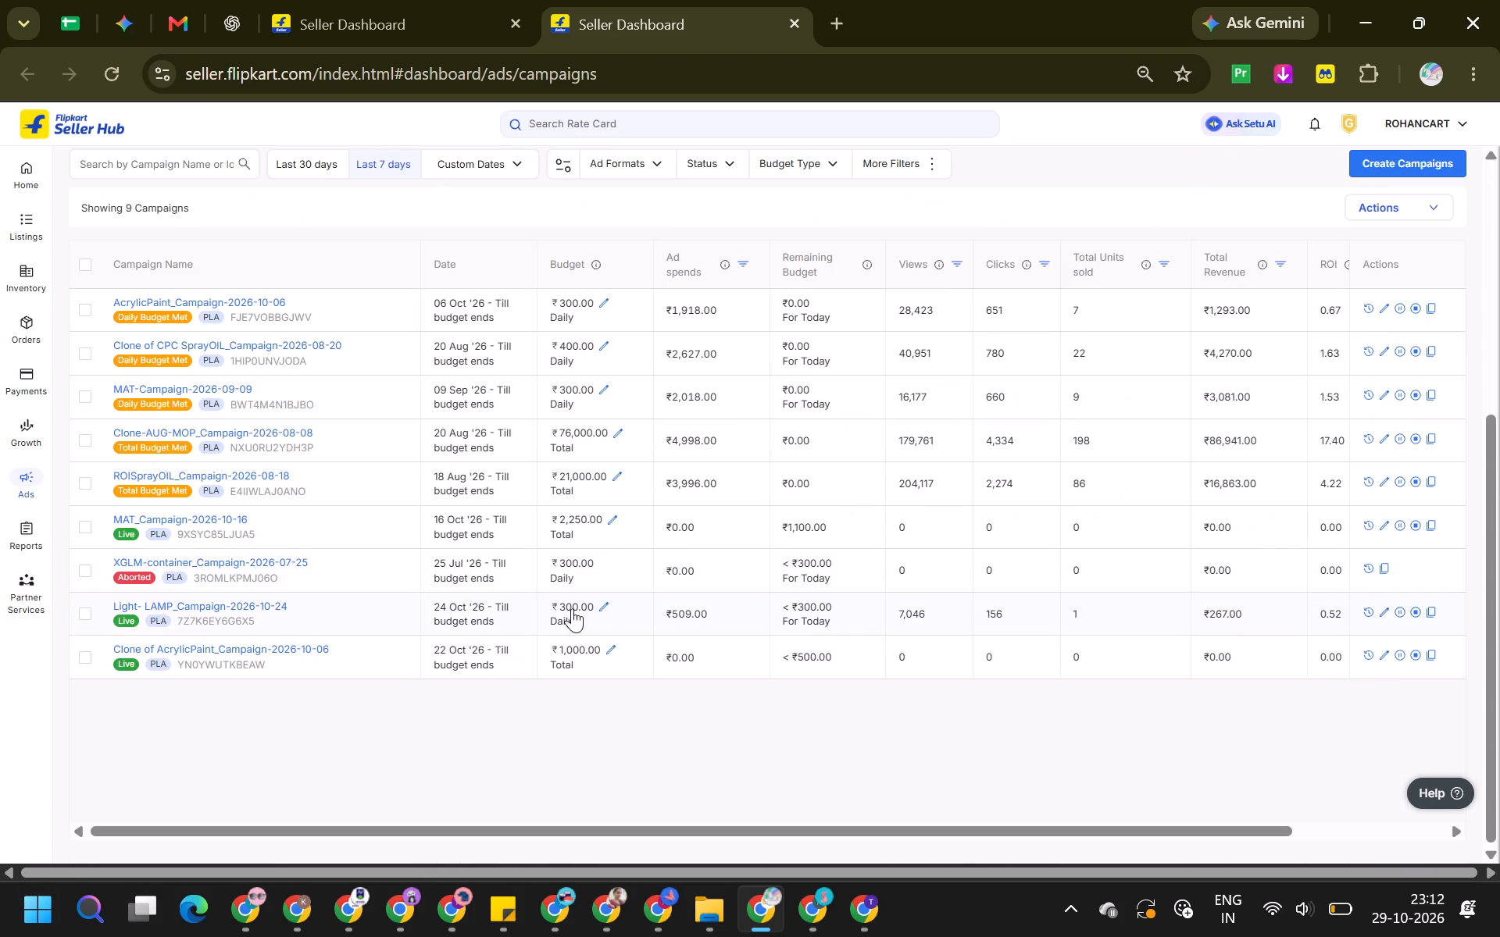
scroll(622, 565, "up", 1)
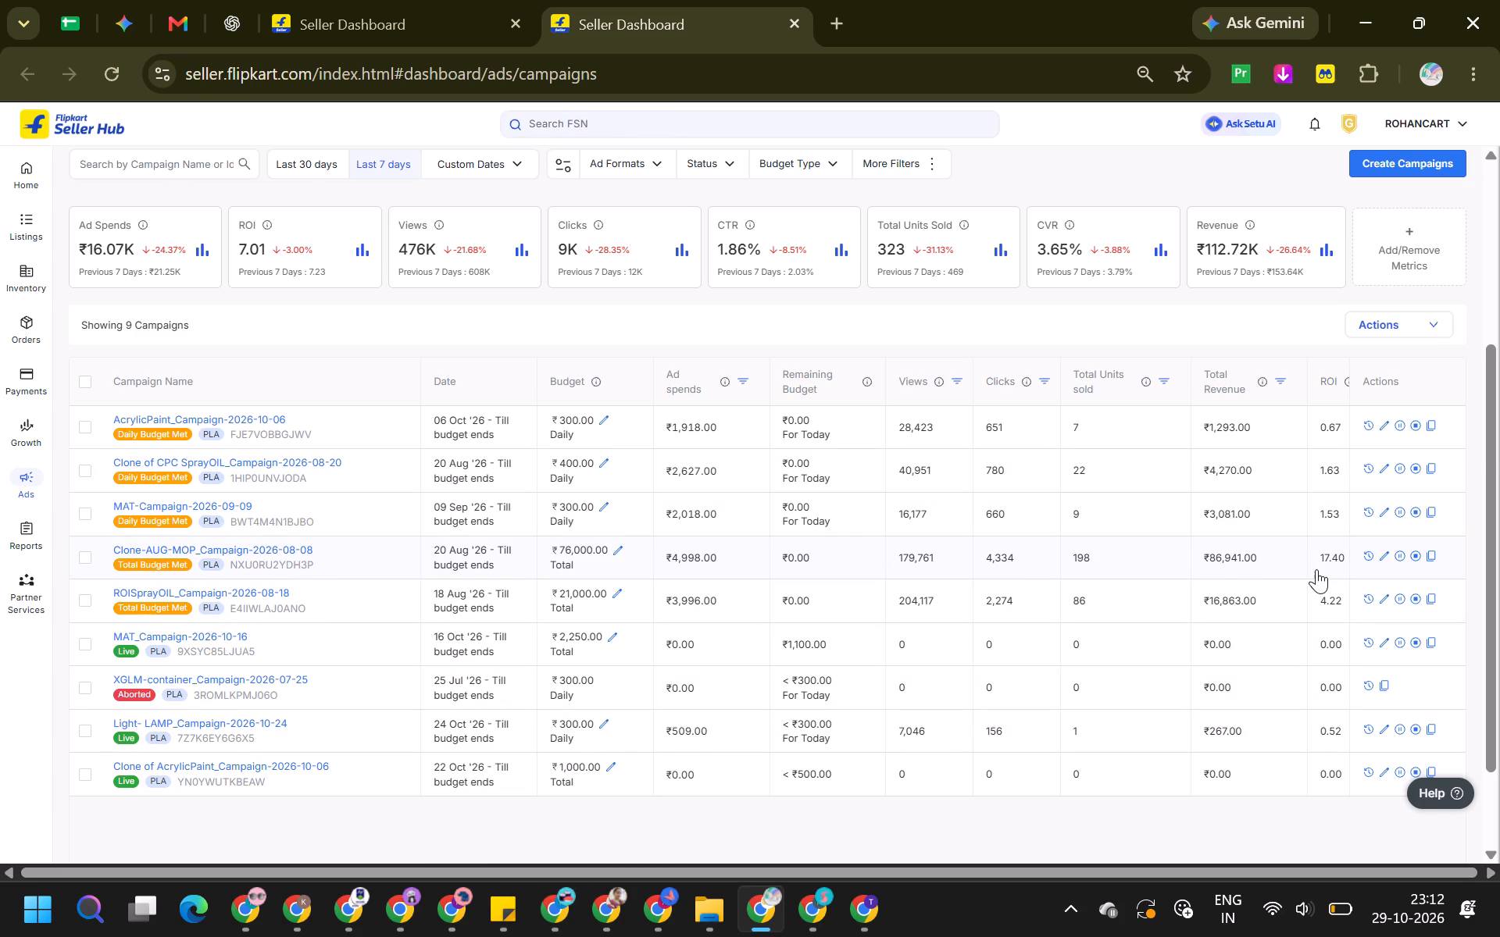
Set the ROHANCART campaign report's custom dates to 29 October 2026 only.
left_click(479, 159)
double_click(721, 405)
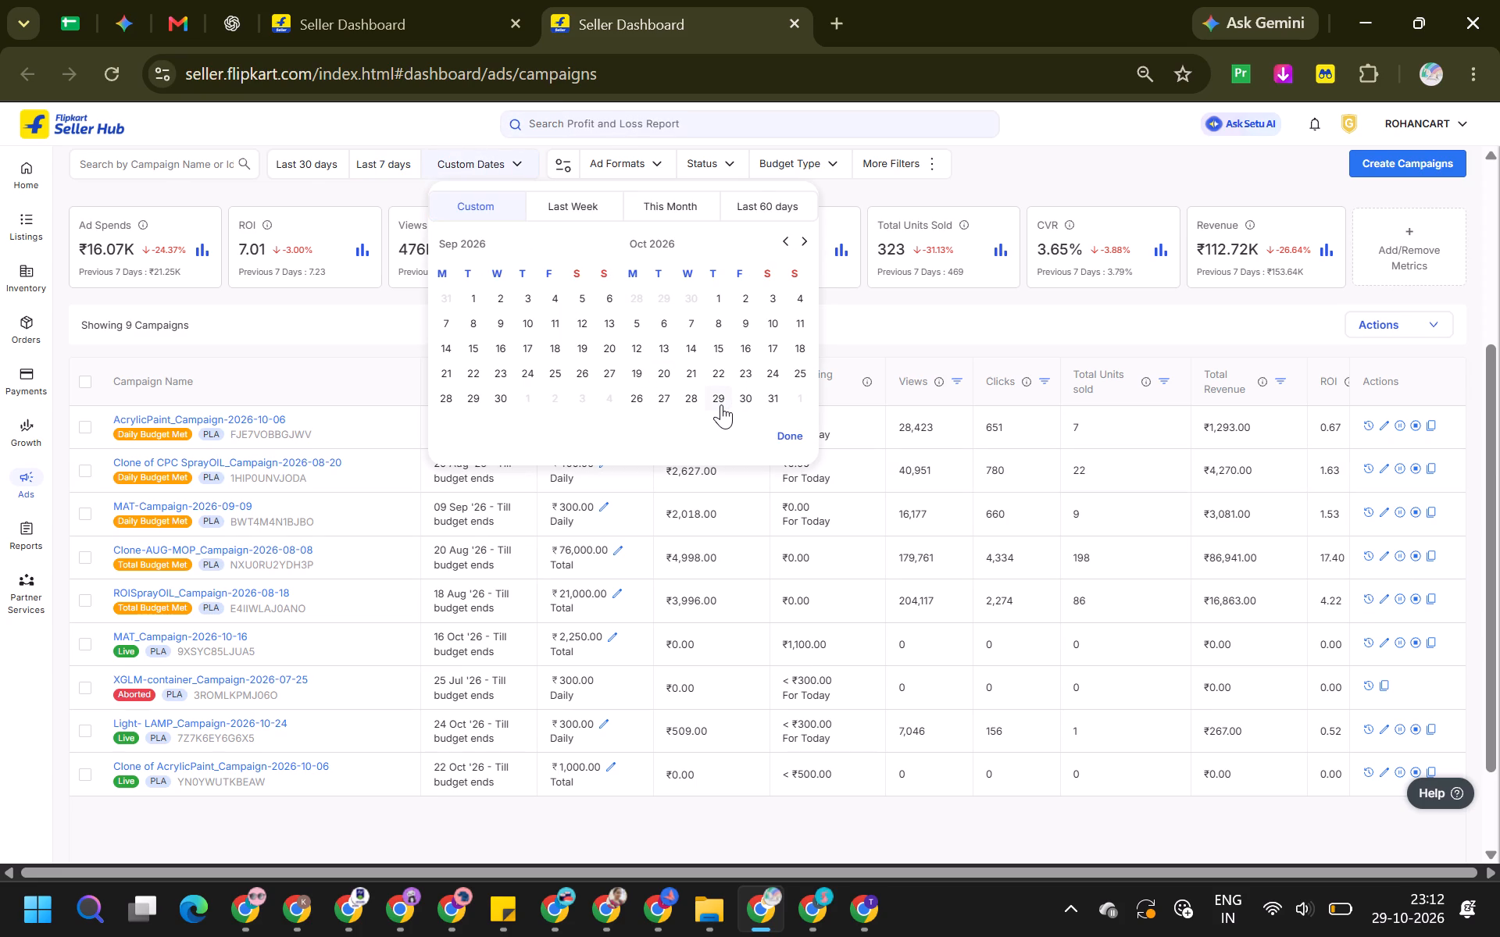
left_click(784, 439)
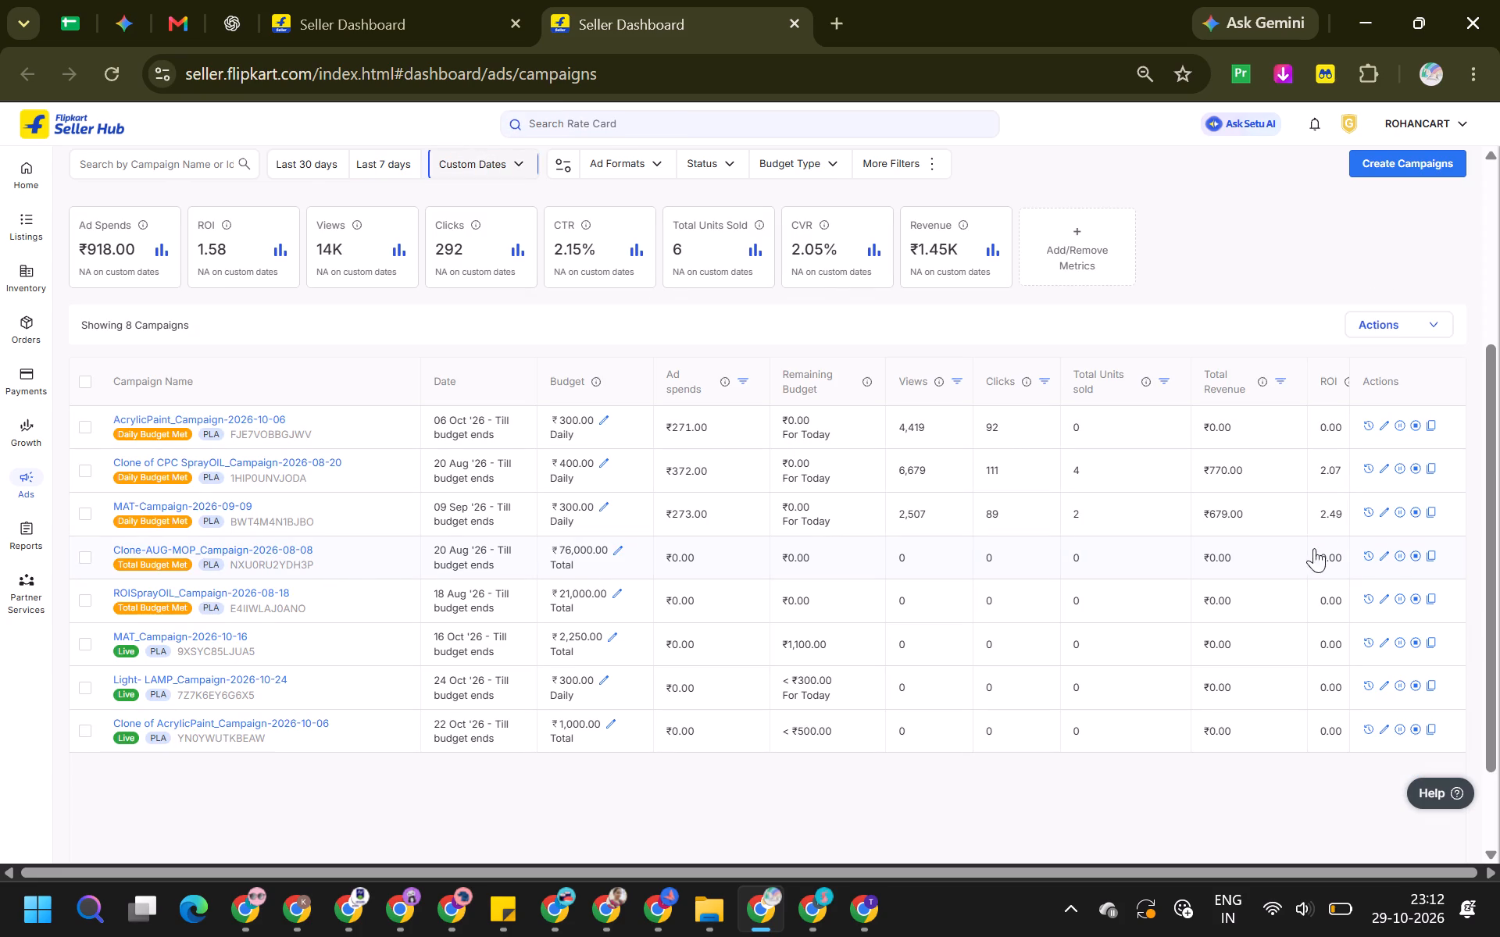
Abort the Clone-AUG-MOP_Campaign-2026-08-08 campaign.
left_click(1417, 558)
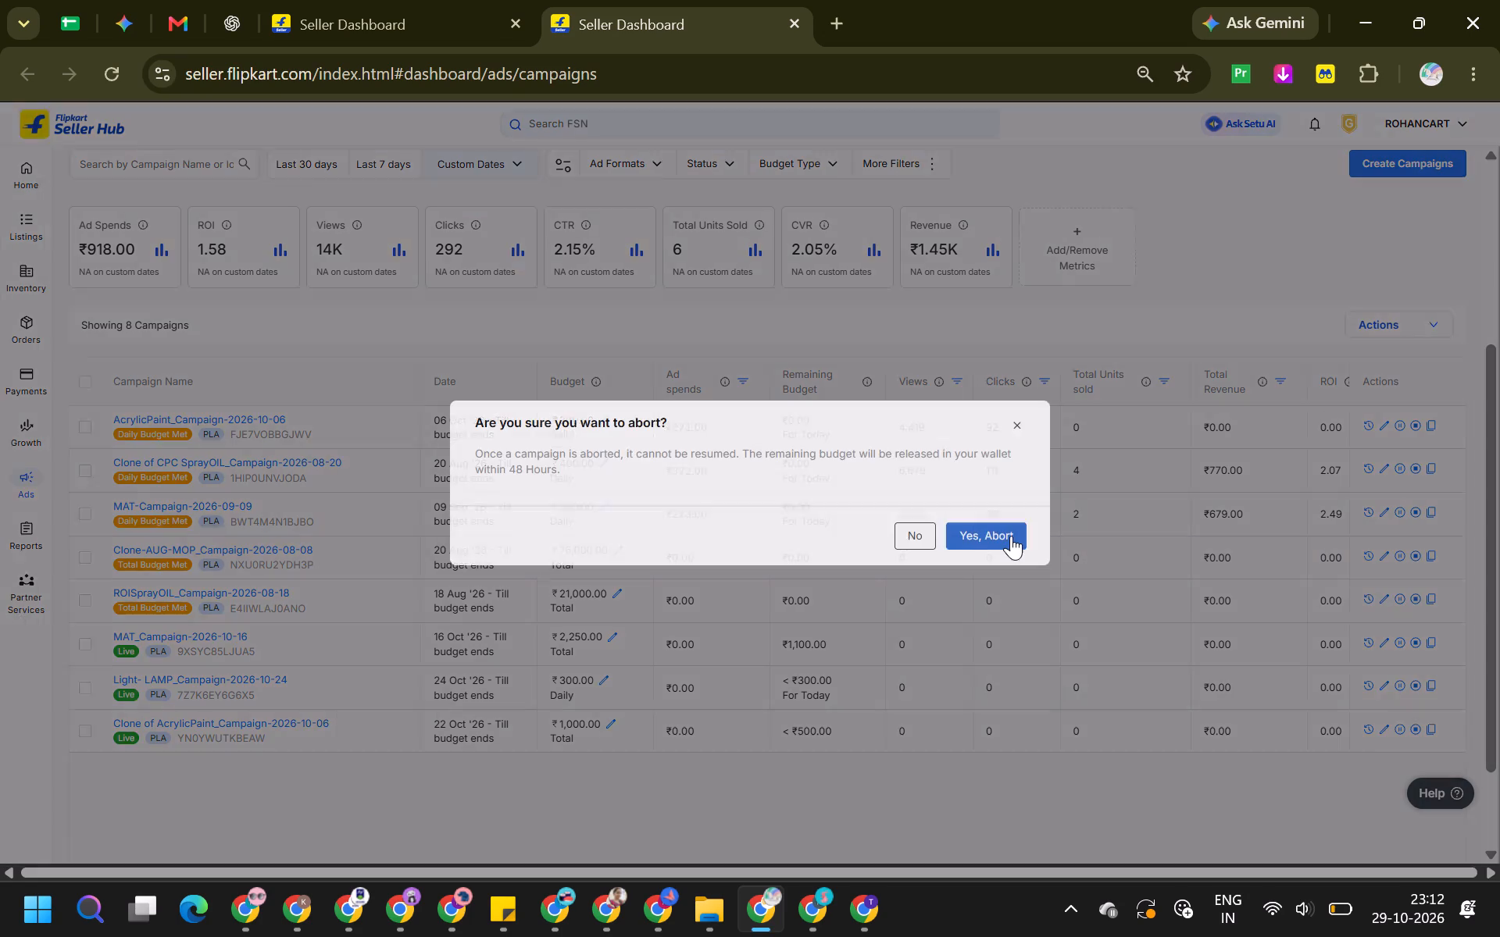
left_click(1011, 535)
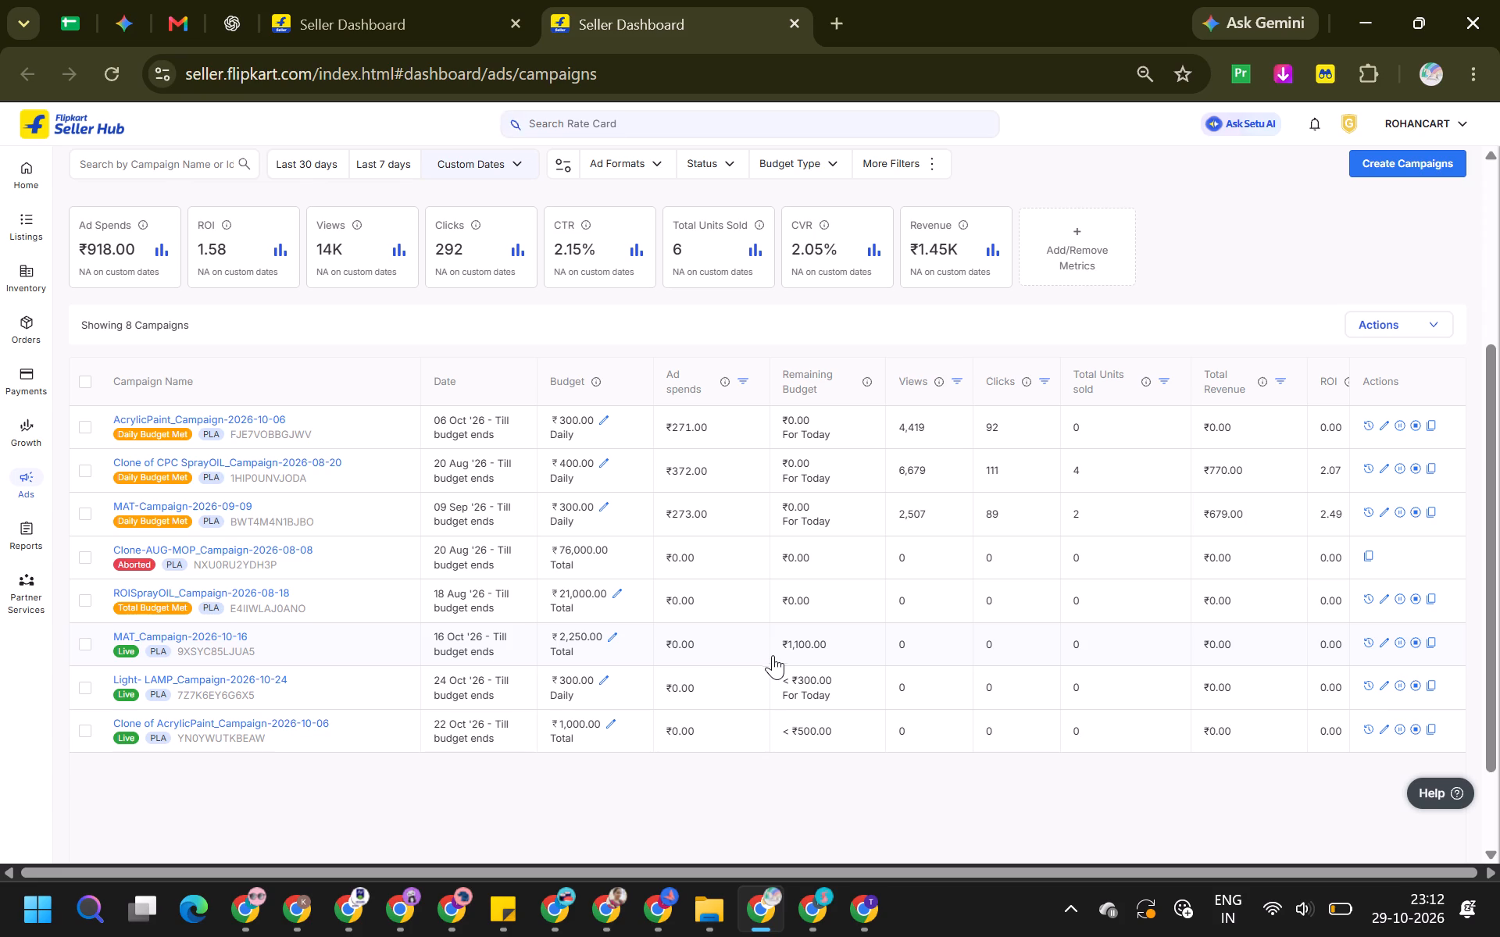
Abort the MAT_Campaign-2026-10-16 campaign.
left_click(1416, 643)
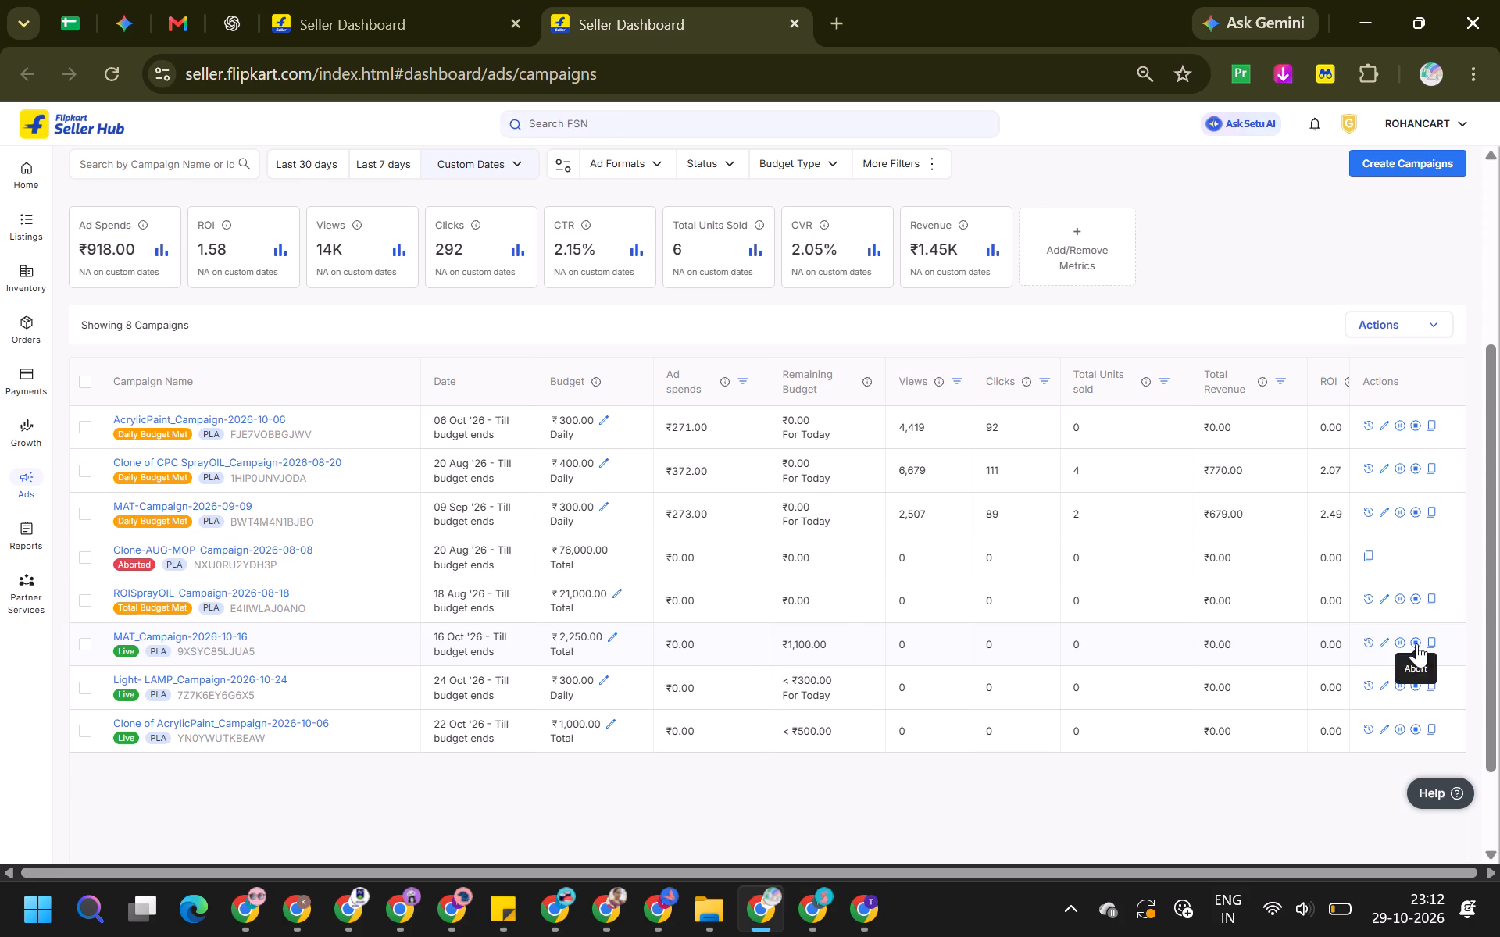
left_click(997, 534)
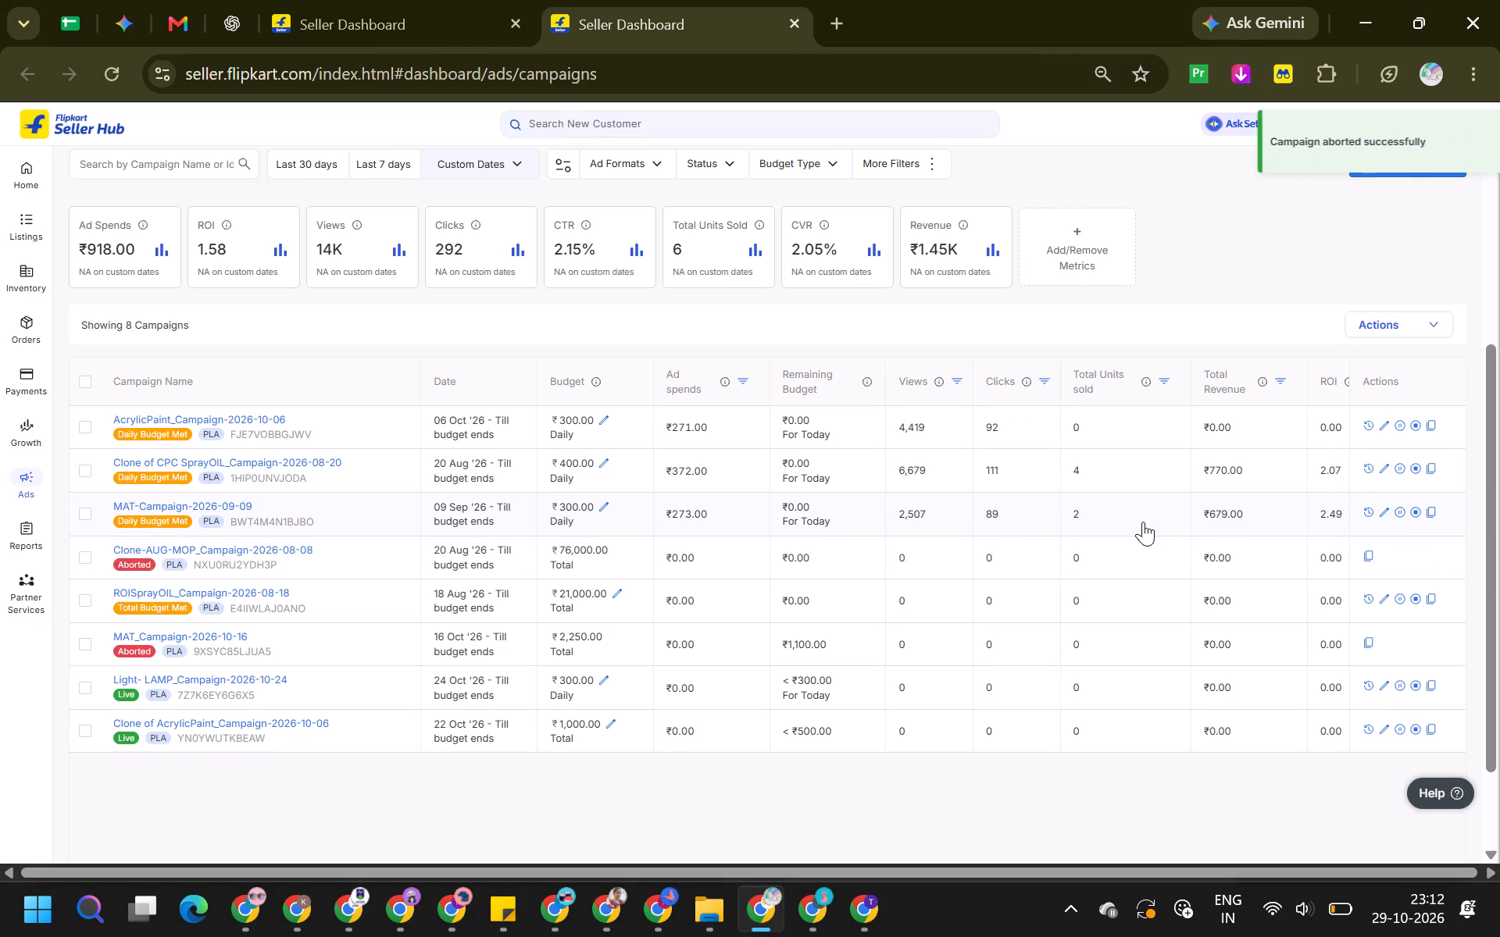
Abort the MAT-Campaign-2026-09-09 campaign.
left_click(1416, 514)
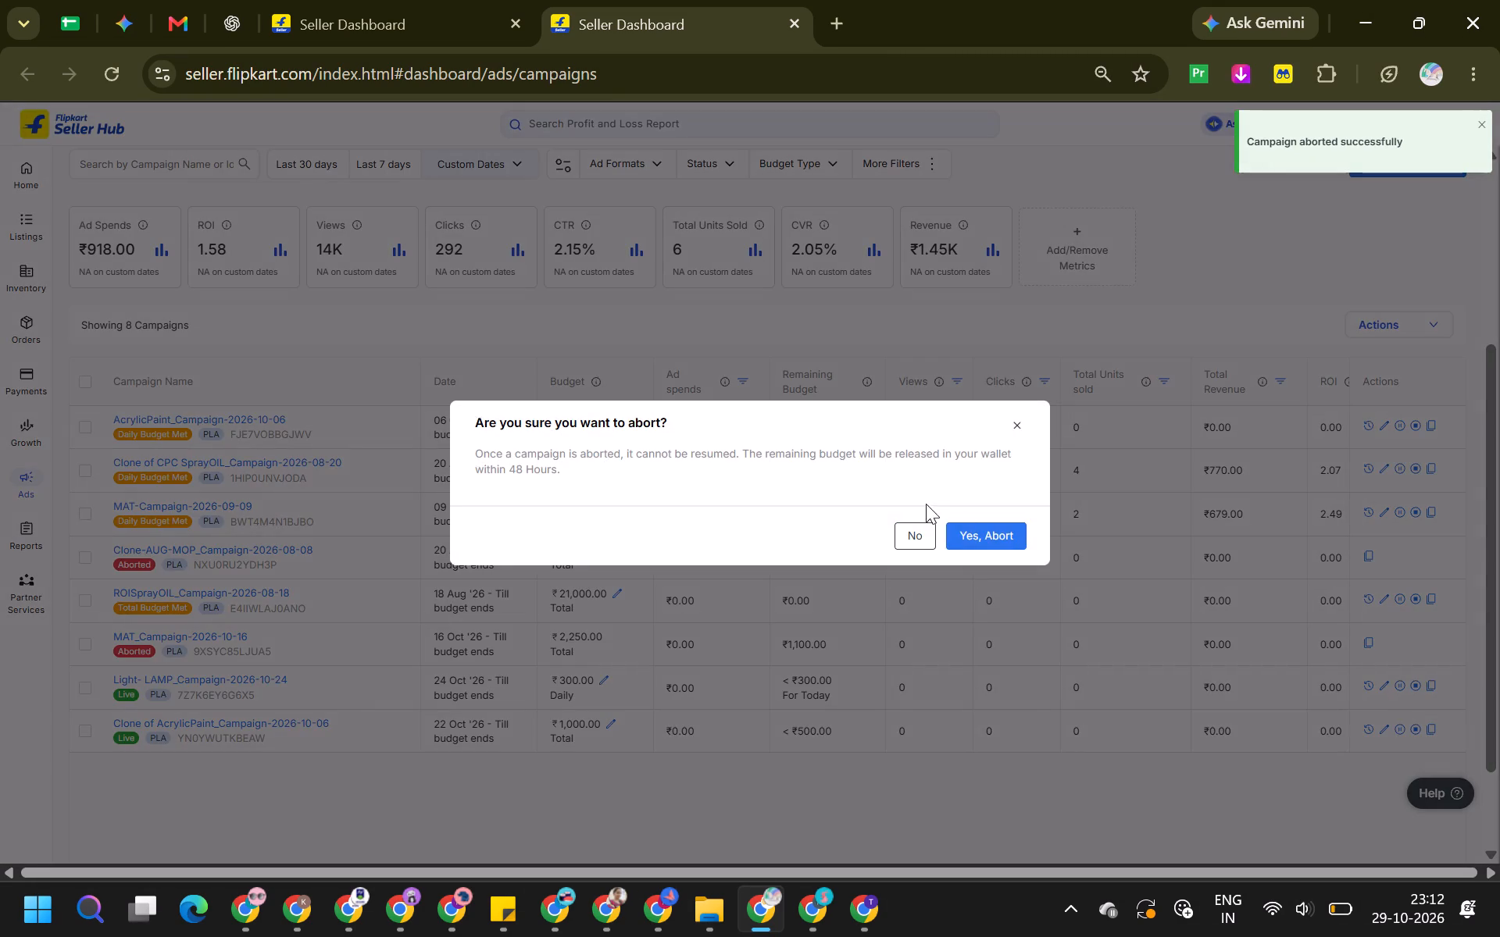
left_click(972, 525)
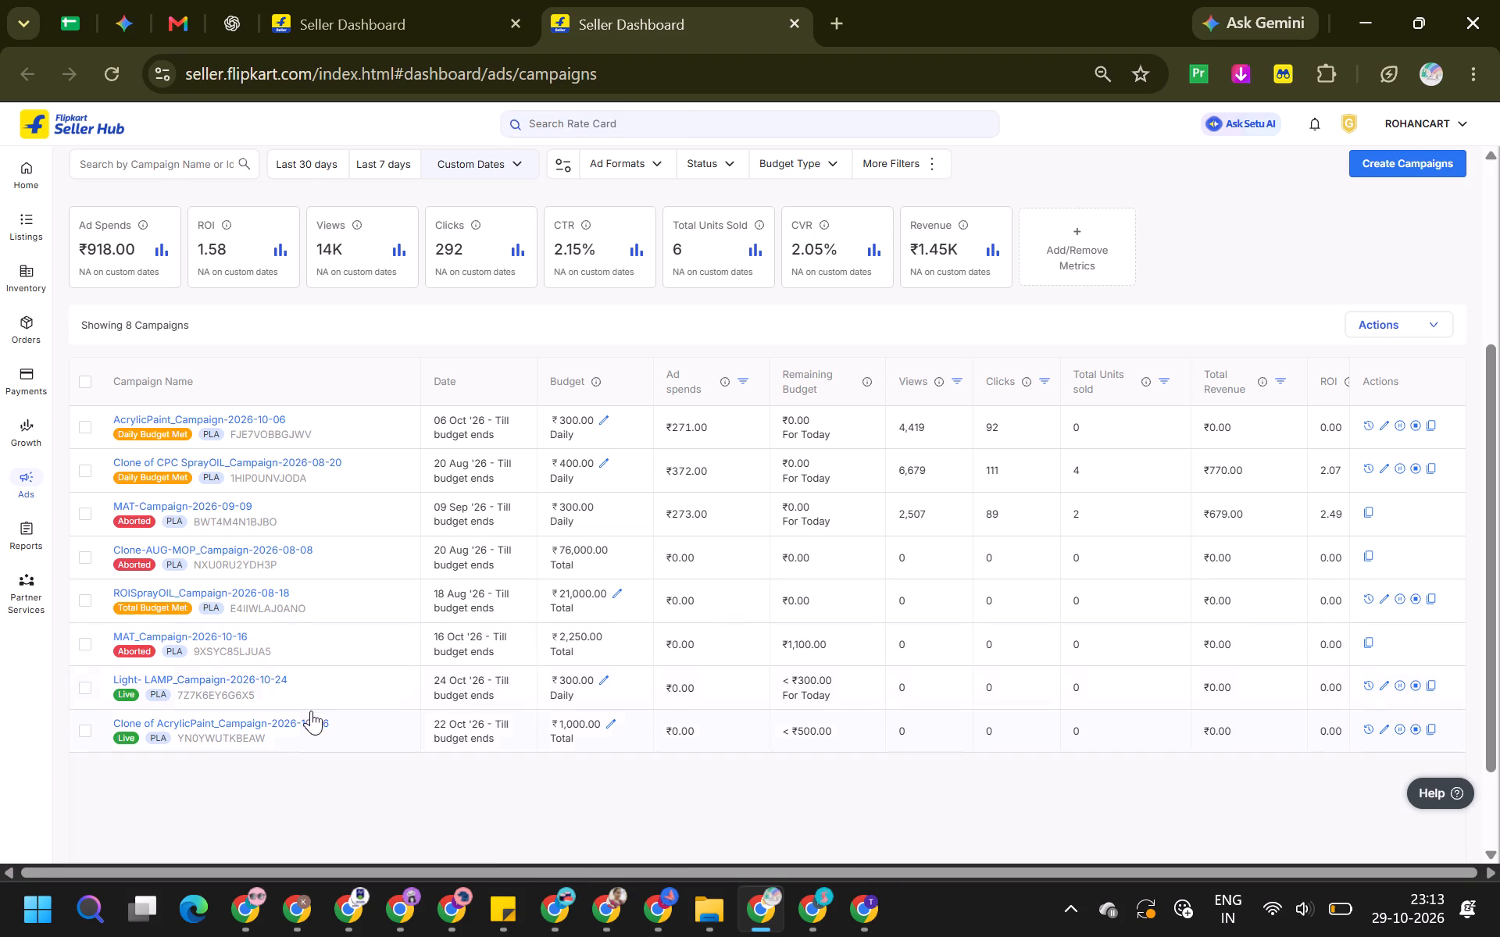
Abort the ROISprayOIL_Campaign-2026-08-18 campaign.
left_click(1415, 602)
left_click(1004, 529)
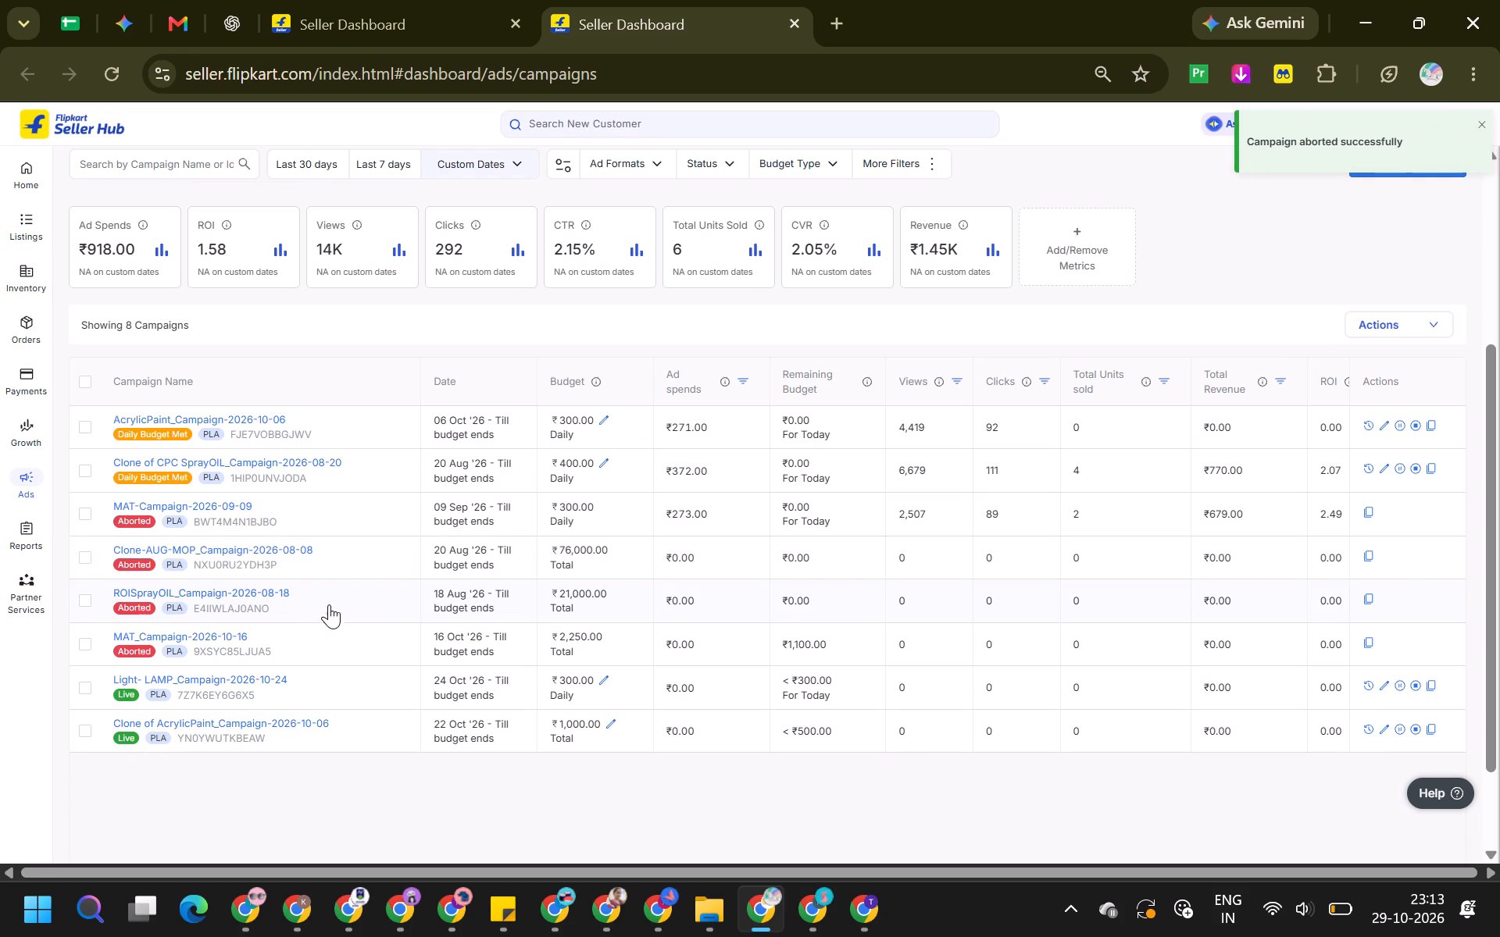
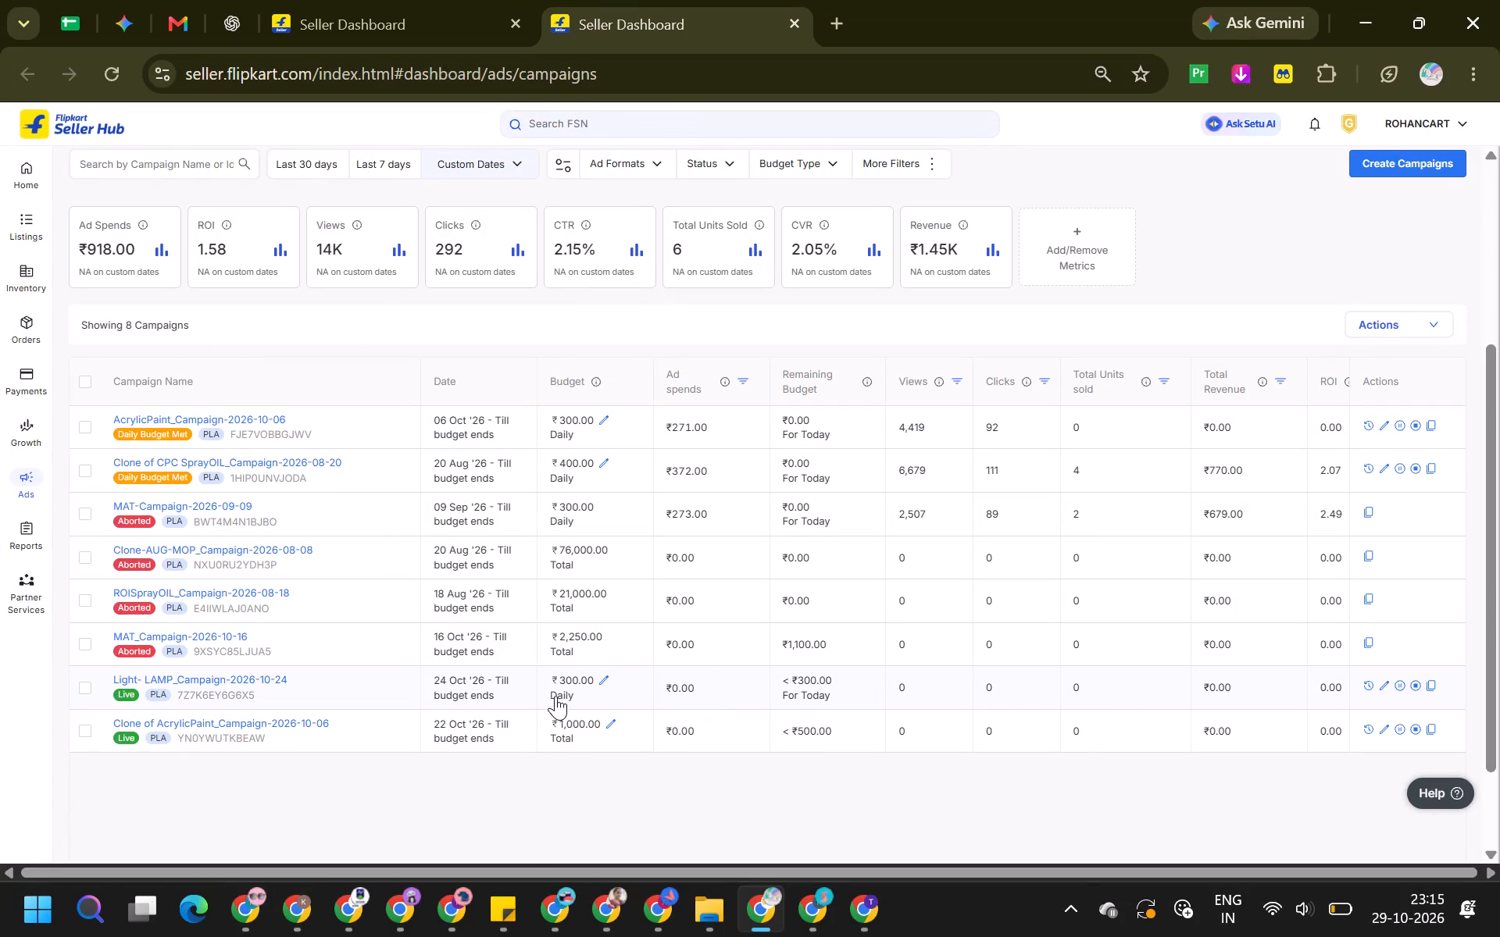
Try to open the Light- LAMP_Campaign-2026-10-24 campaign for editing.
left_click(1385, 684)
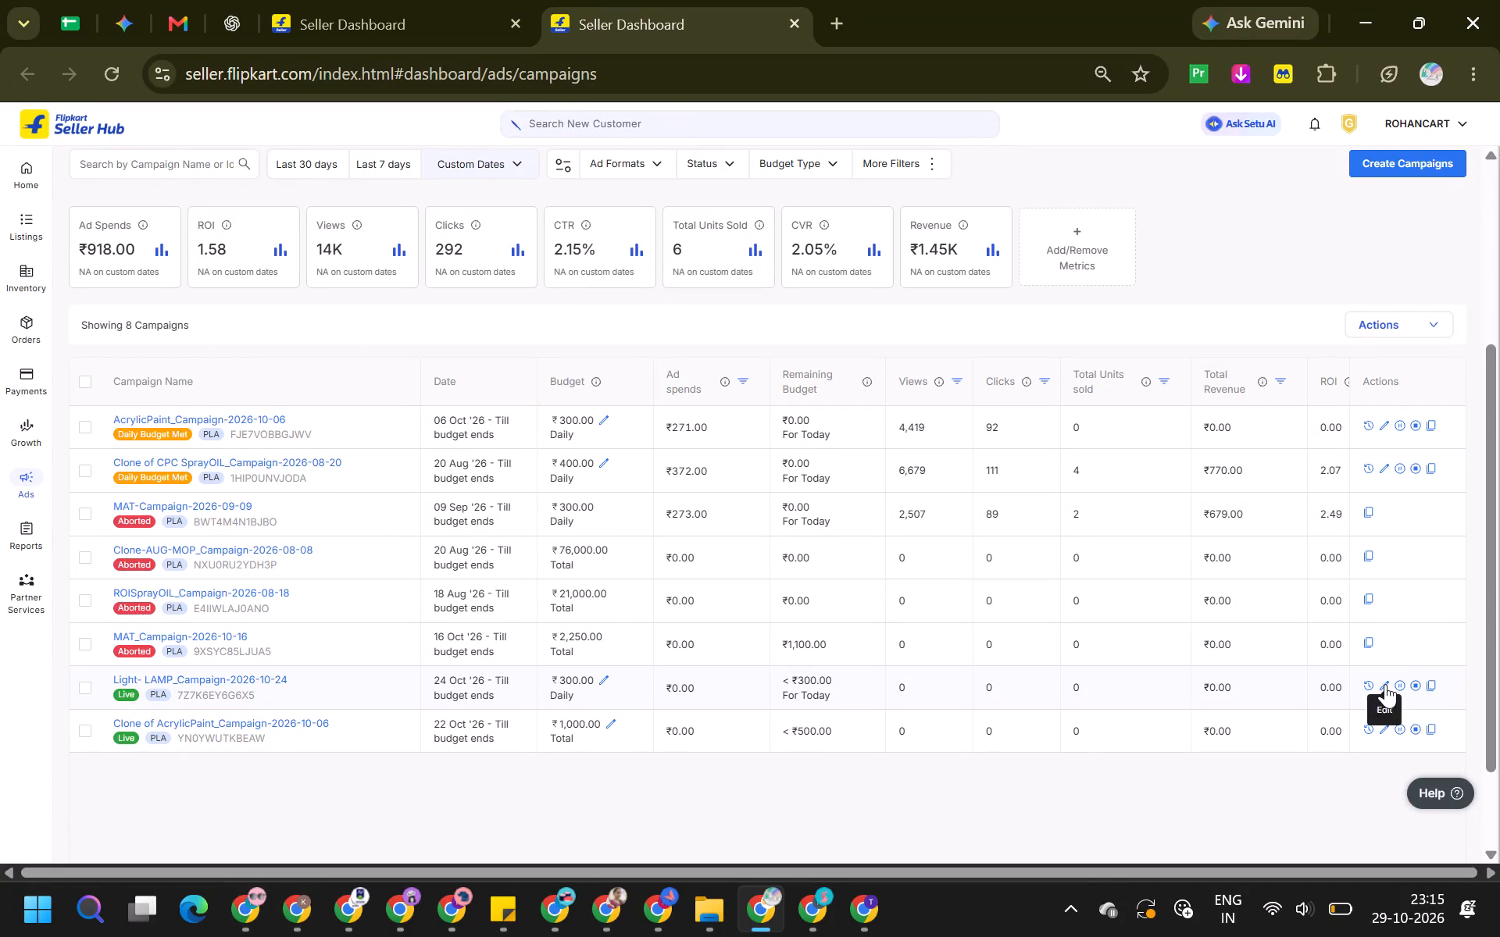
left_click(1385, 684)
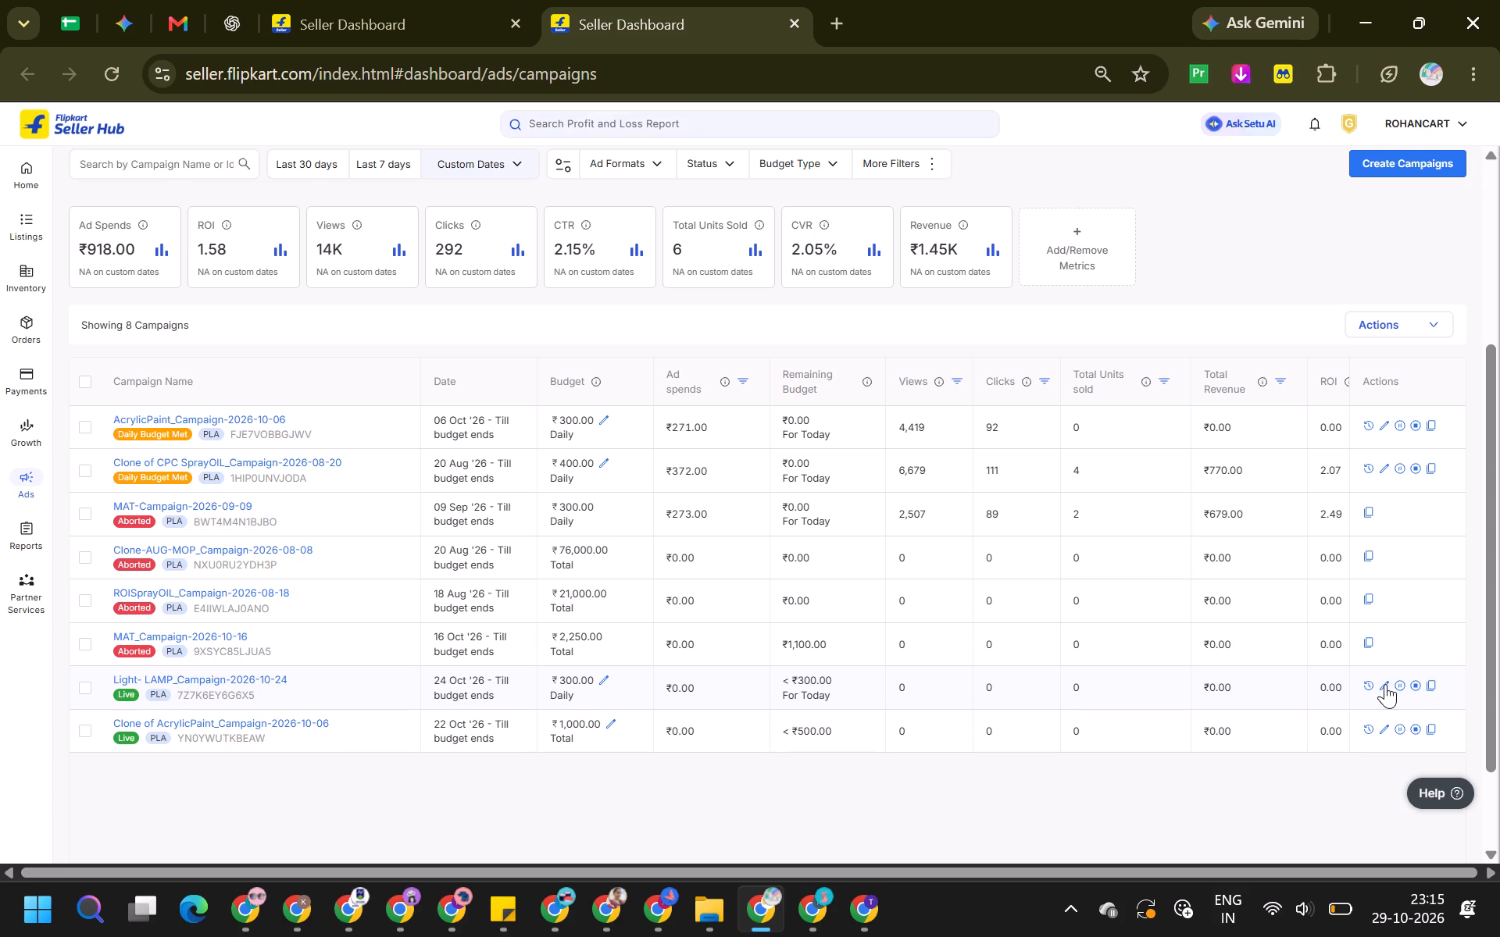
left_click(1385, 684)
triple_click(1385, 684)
Reload the ROHANCART ad campaigns page.
left_click(120, 62)
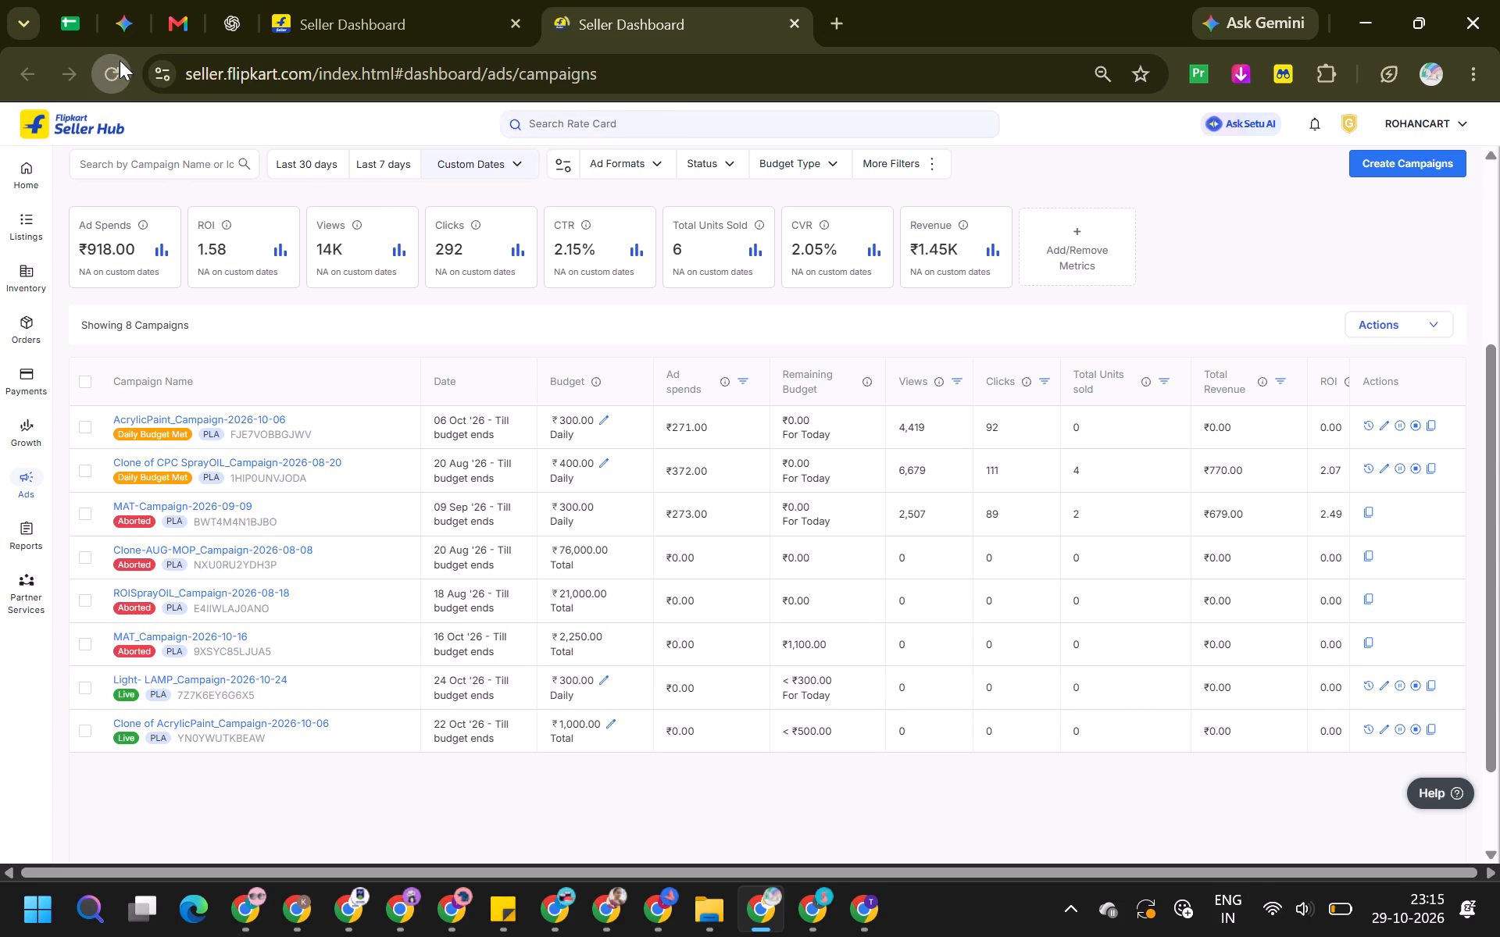
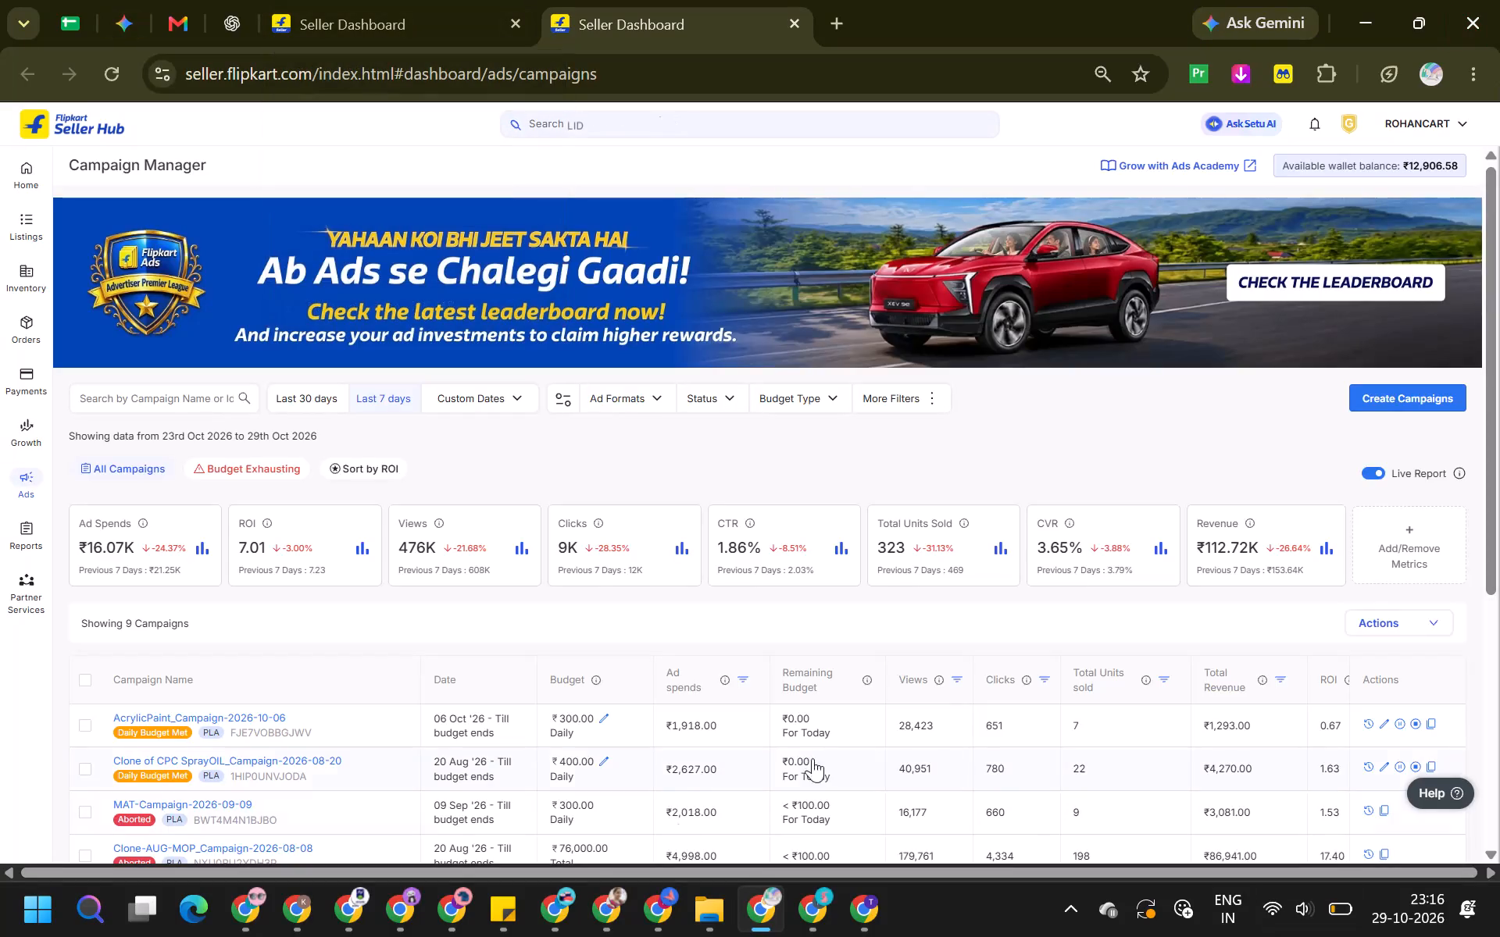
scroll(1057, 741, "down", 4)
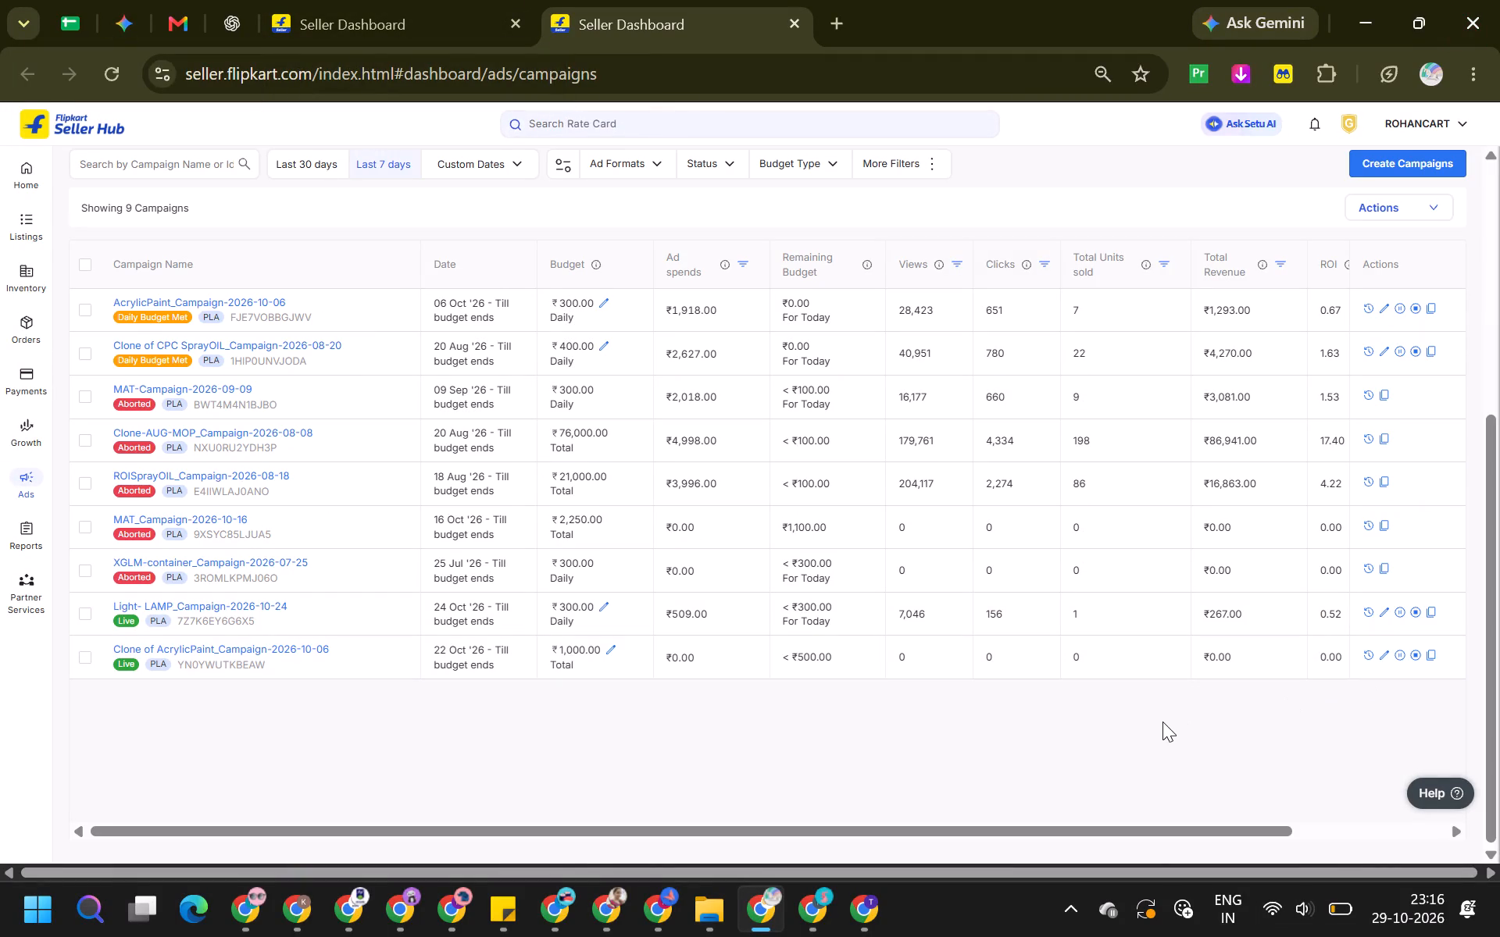
Switch to the PragatiEZone campaigns window and review its campaigns for the custom date 29 October 2026.
left_click(660, 918)
left_click(937, 0)
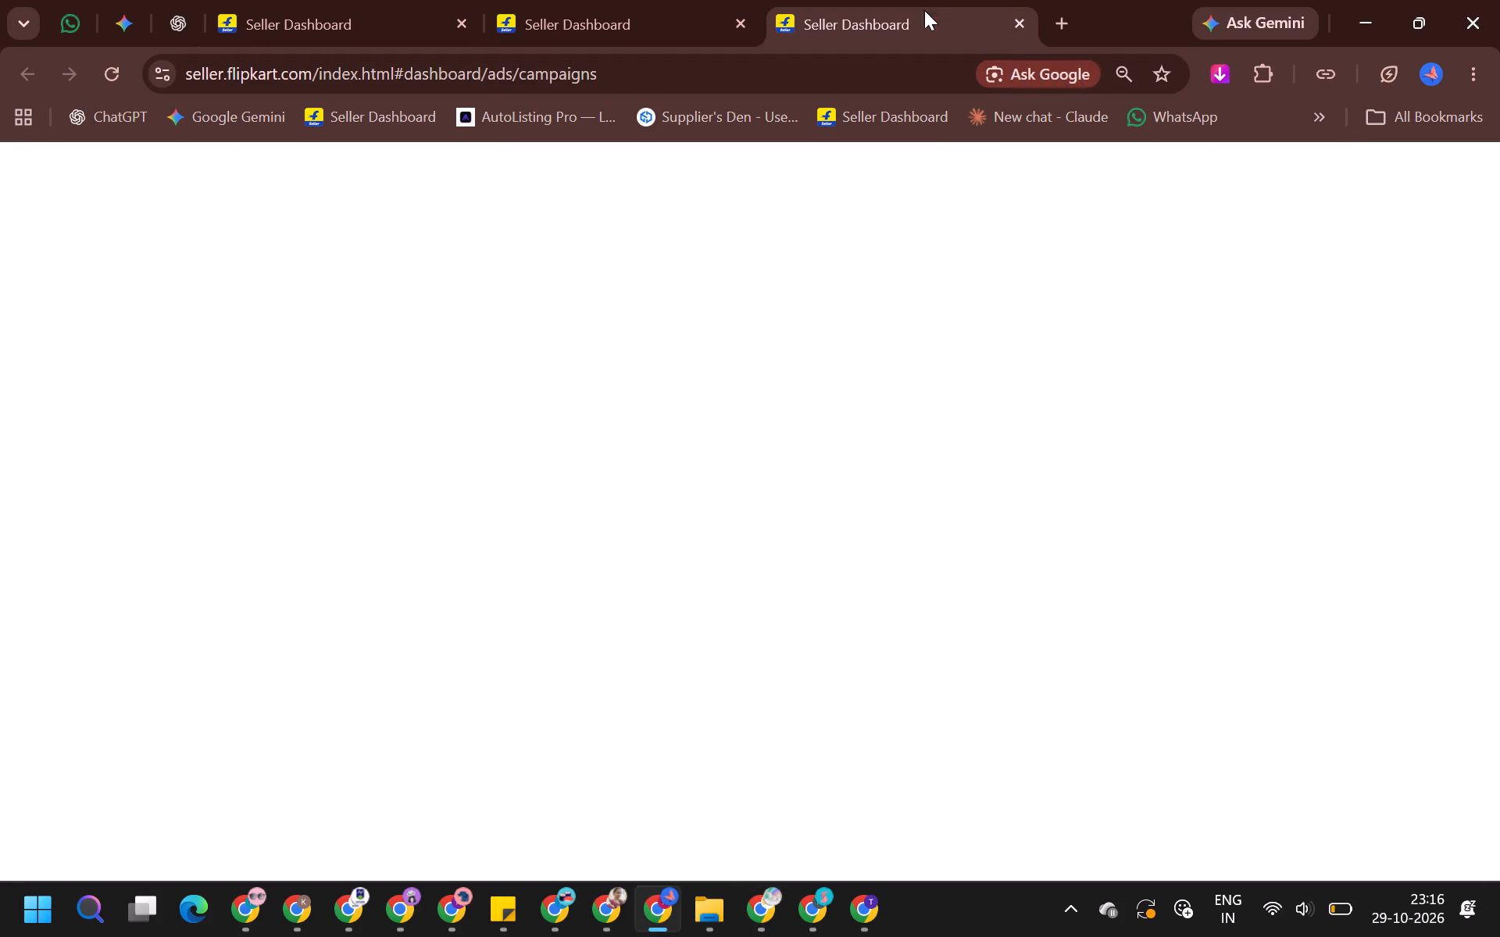
scroll(538, 389, "up", 2)
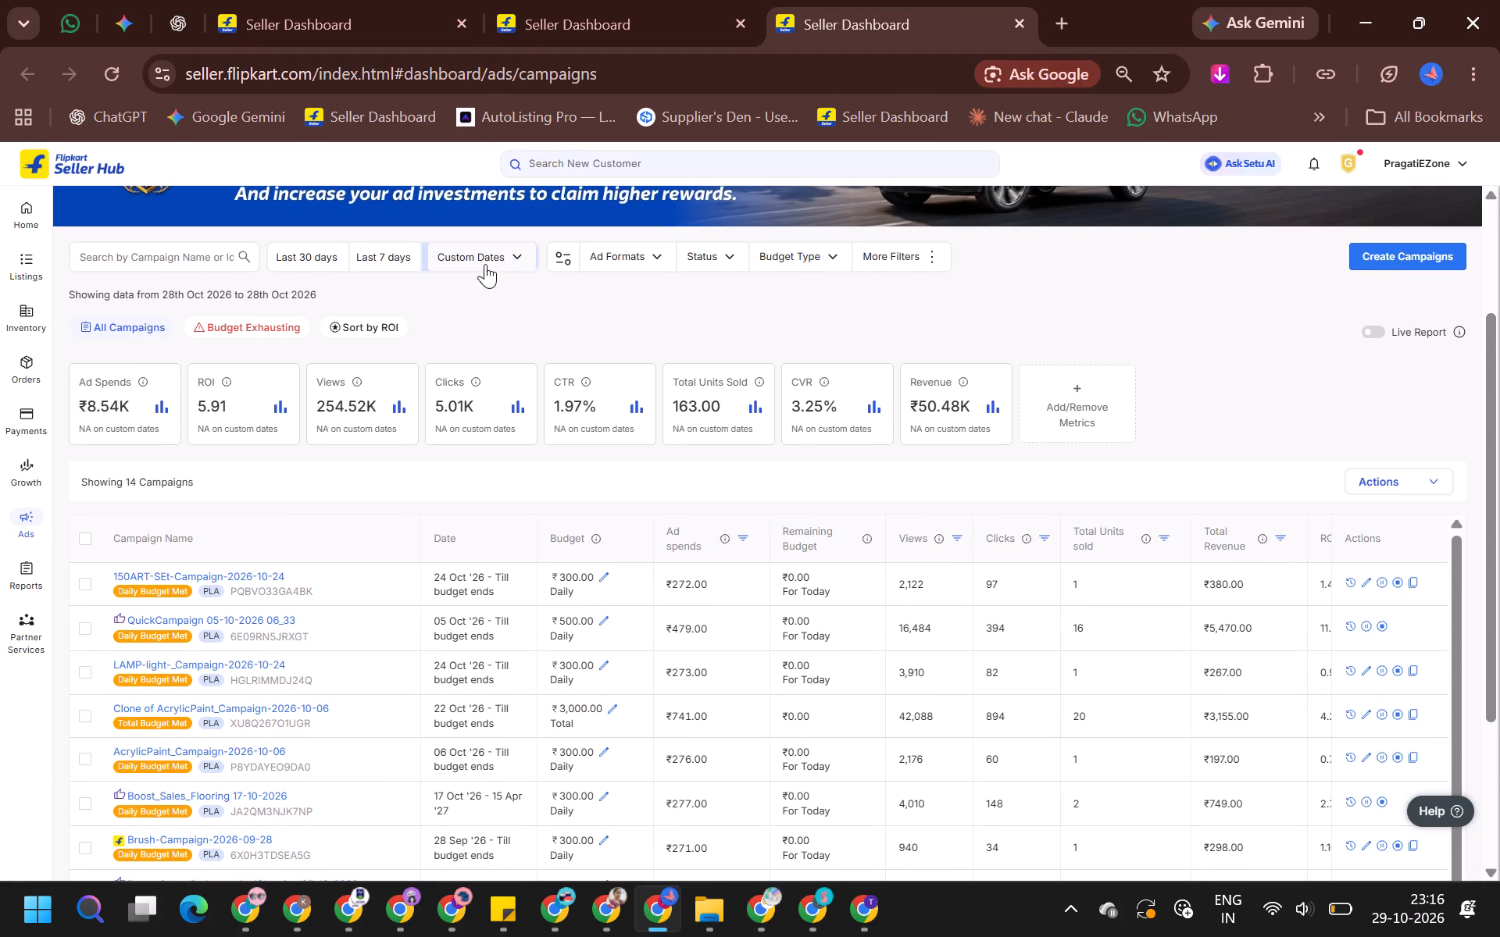
left_click(525, 260)
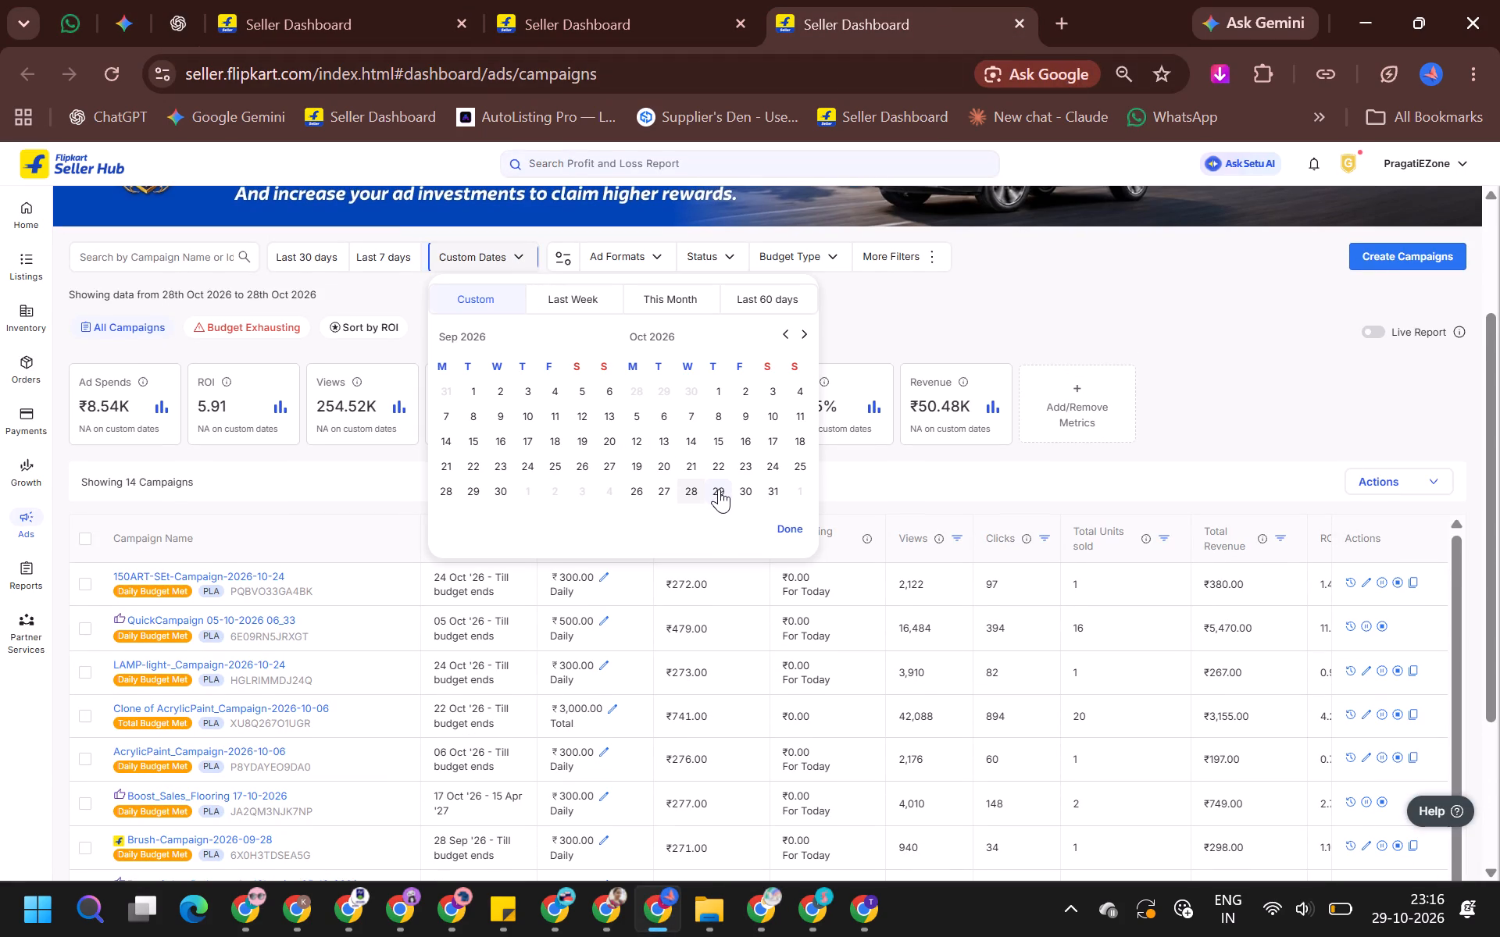
left_click(719, 489)
left_click(719, 495)
left_click(779, 529)
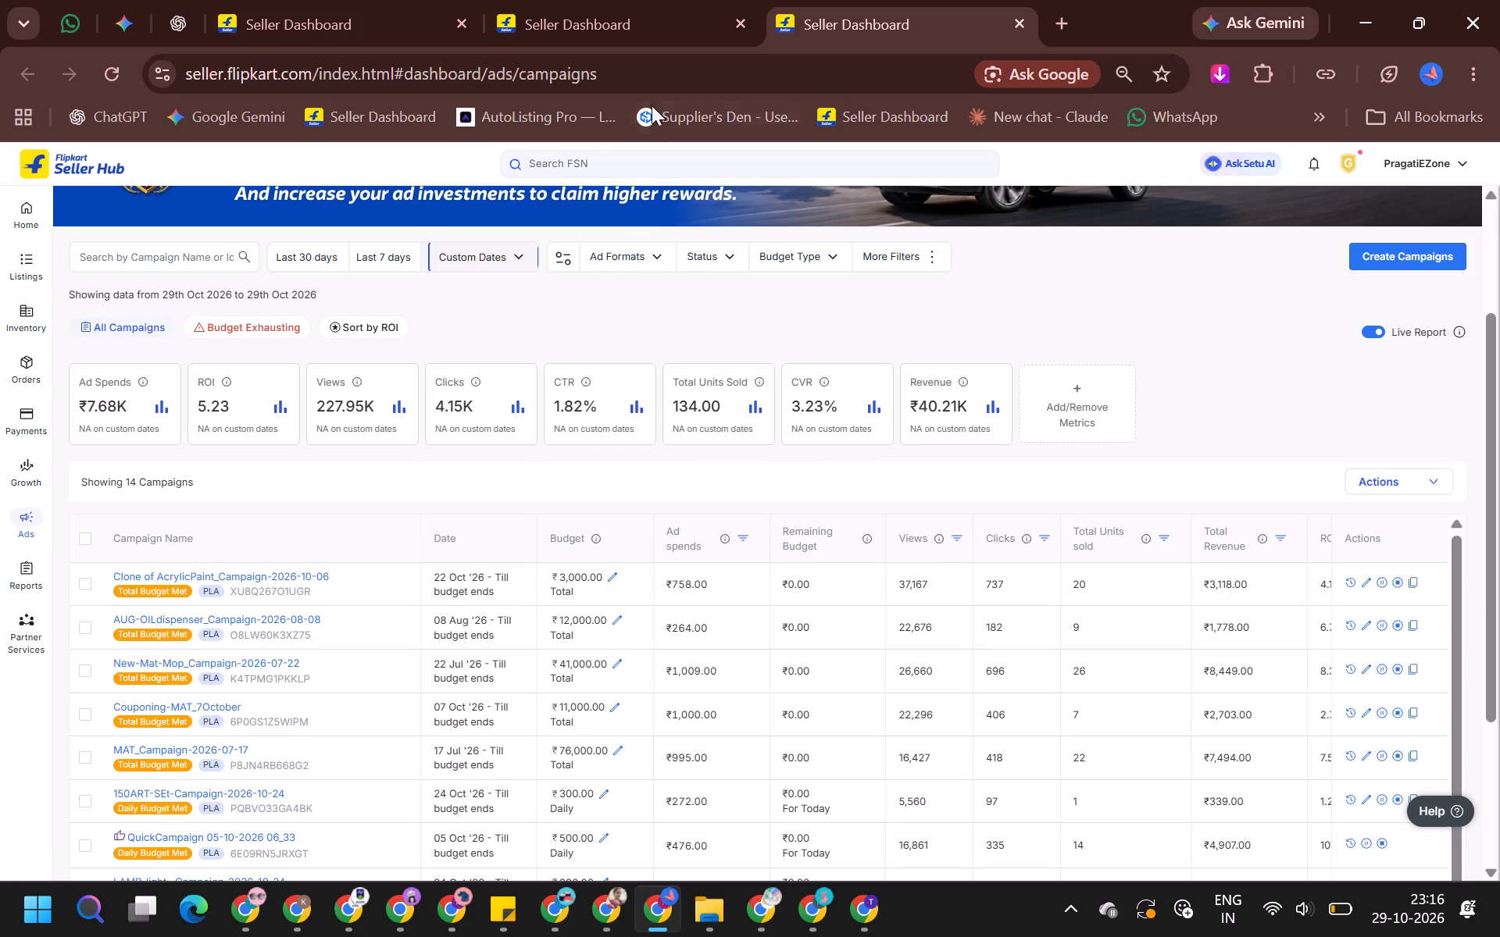
scroll(369, 474, "down", 3)
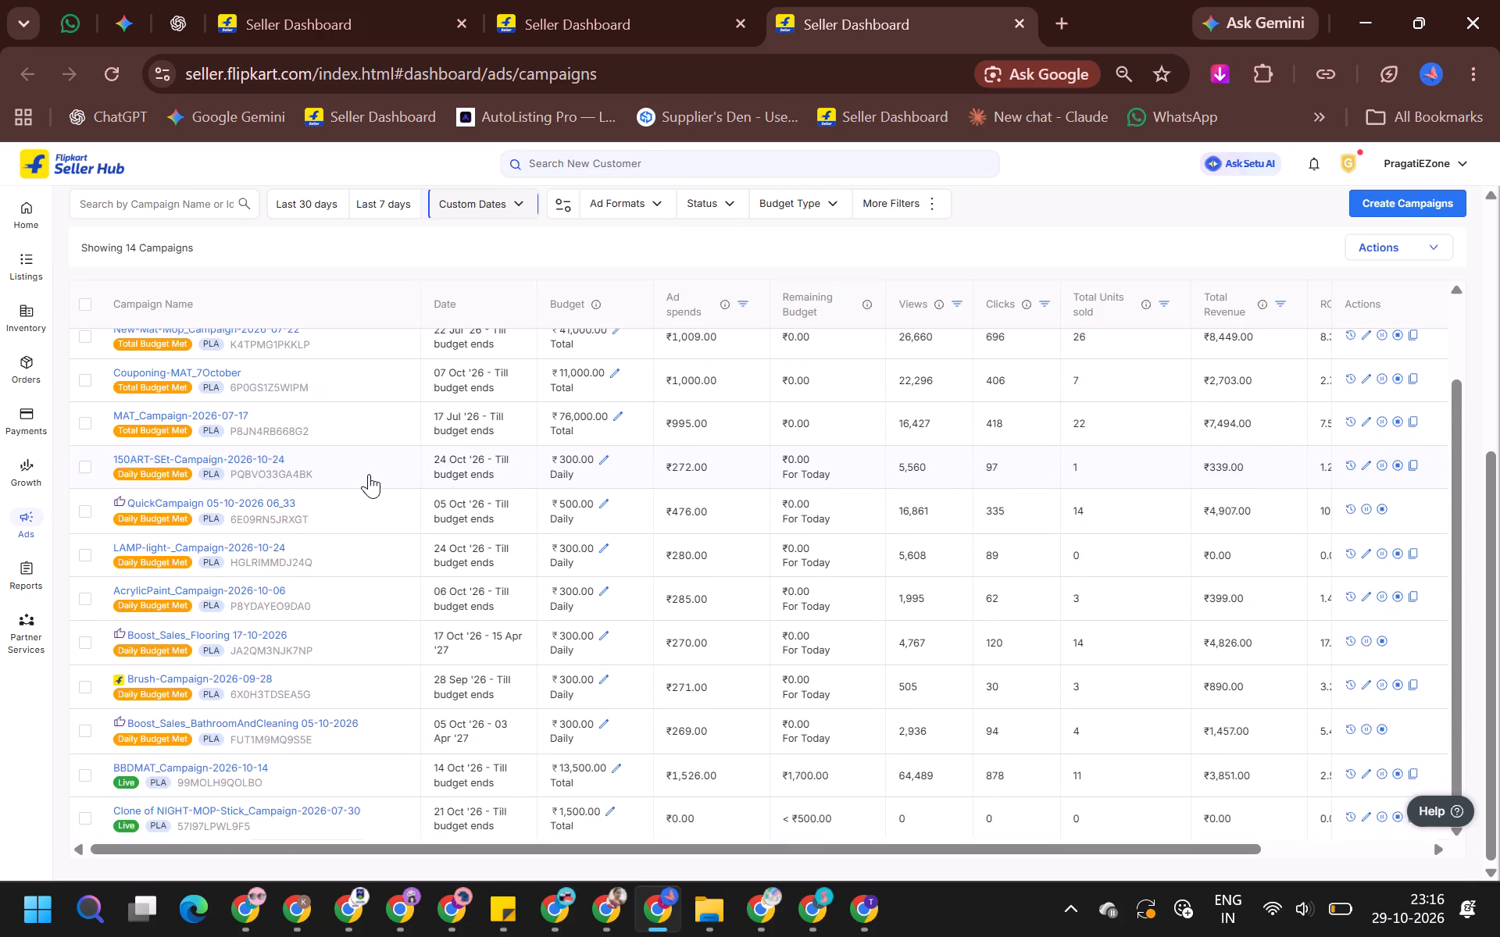
scroll(369, 474, "up", 3)
scroll(585, 354, "down", 2)
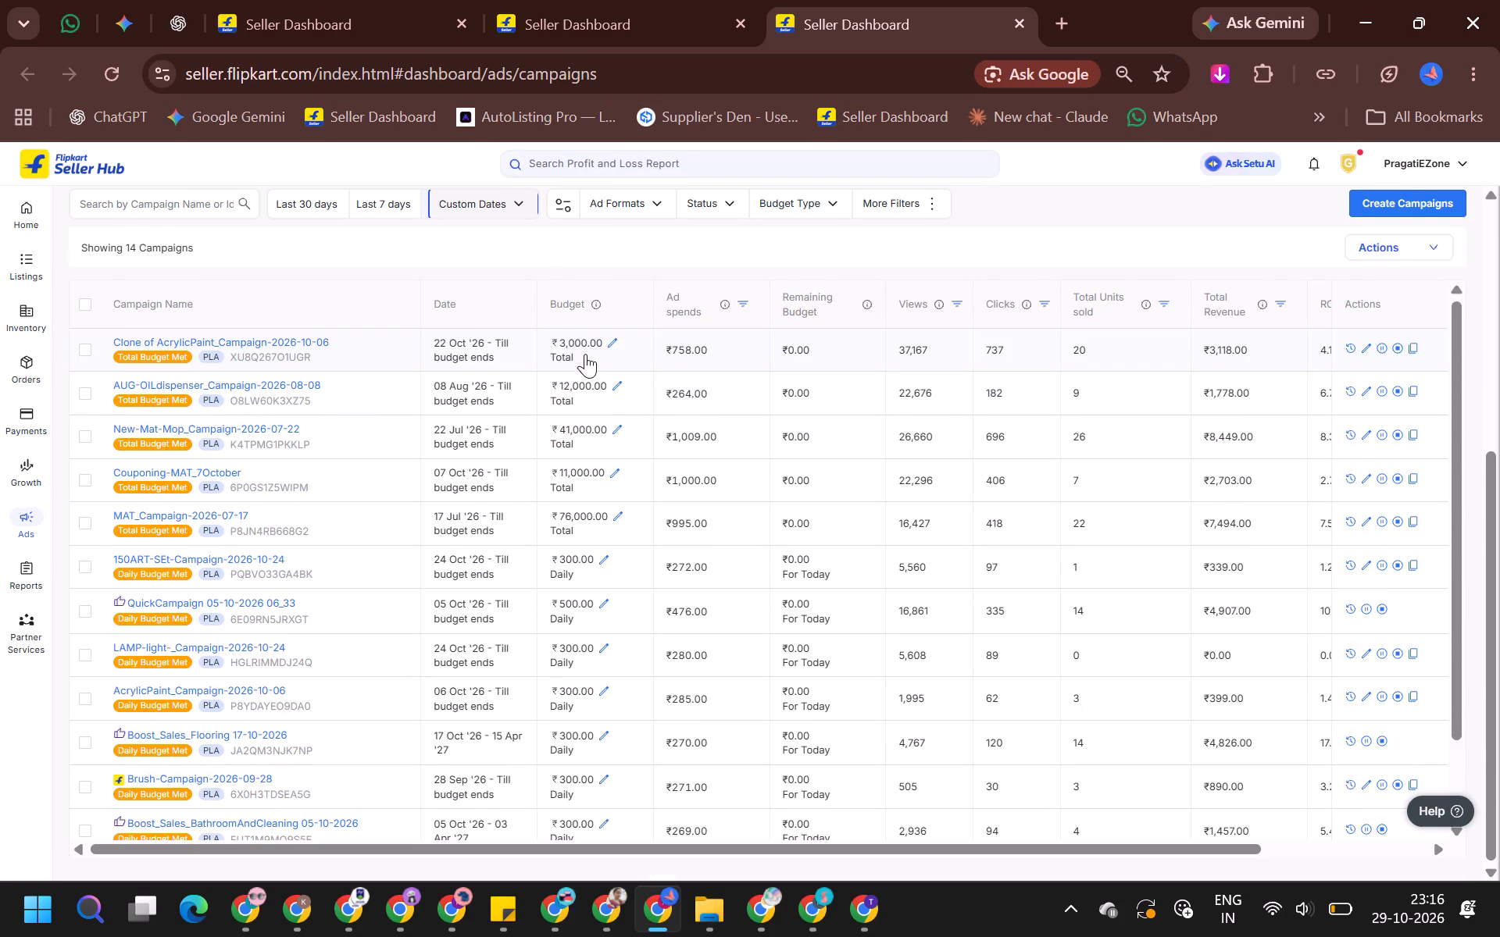
Pause the live Clone of NIGHT-MOP-Stick_Campaign-2026-07-30 campaign.
scroll(680, 618, "down", 5)
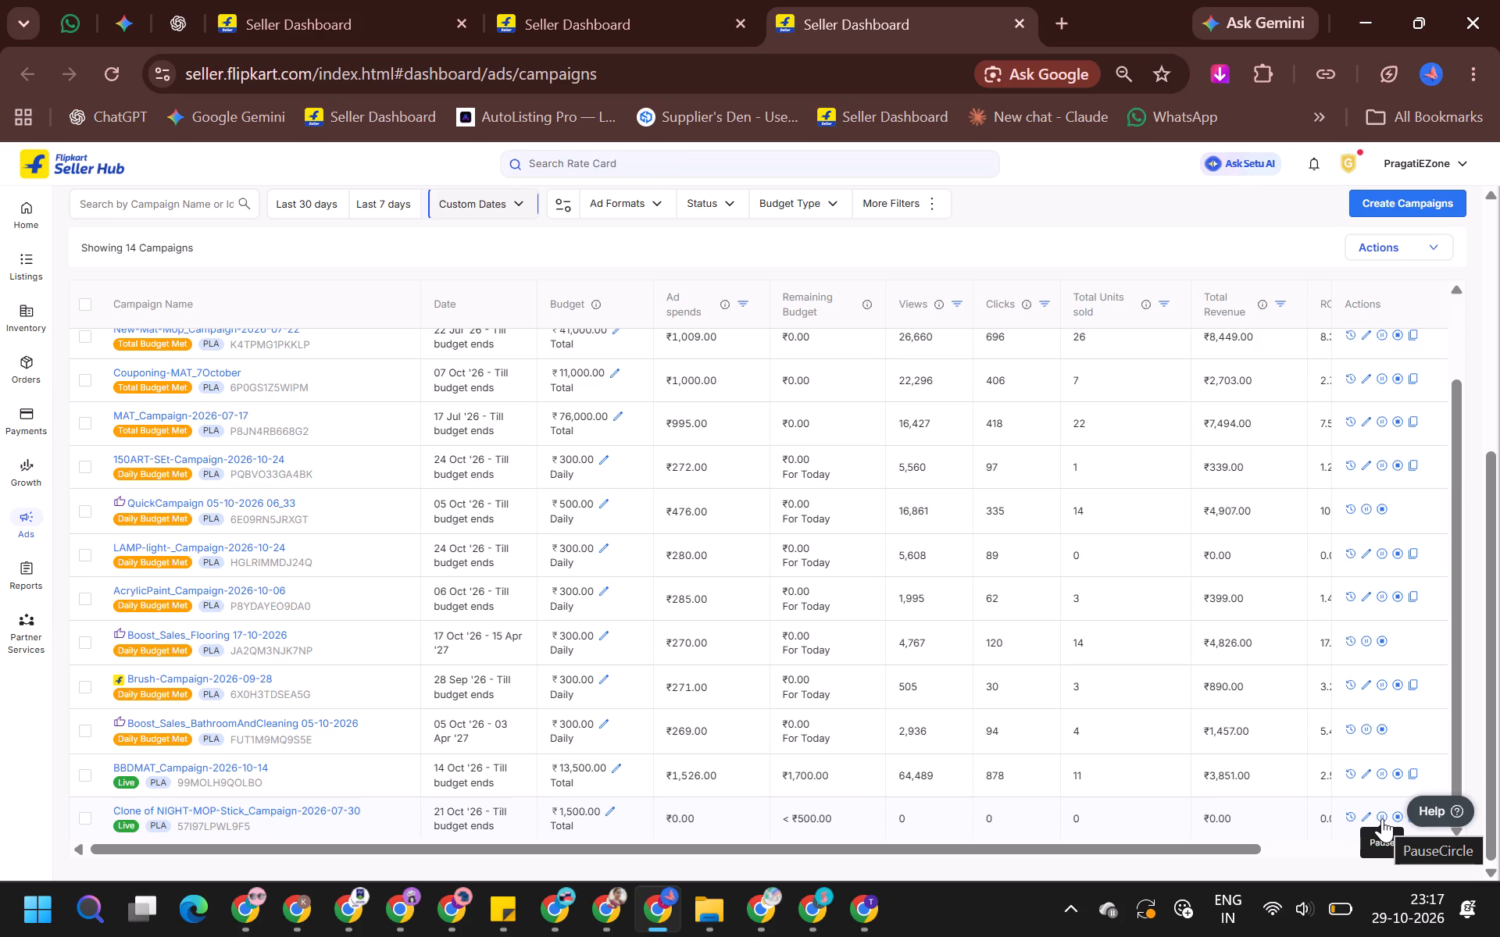
left_click(1382, 818)
left_click(992, 565)
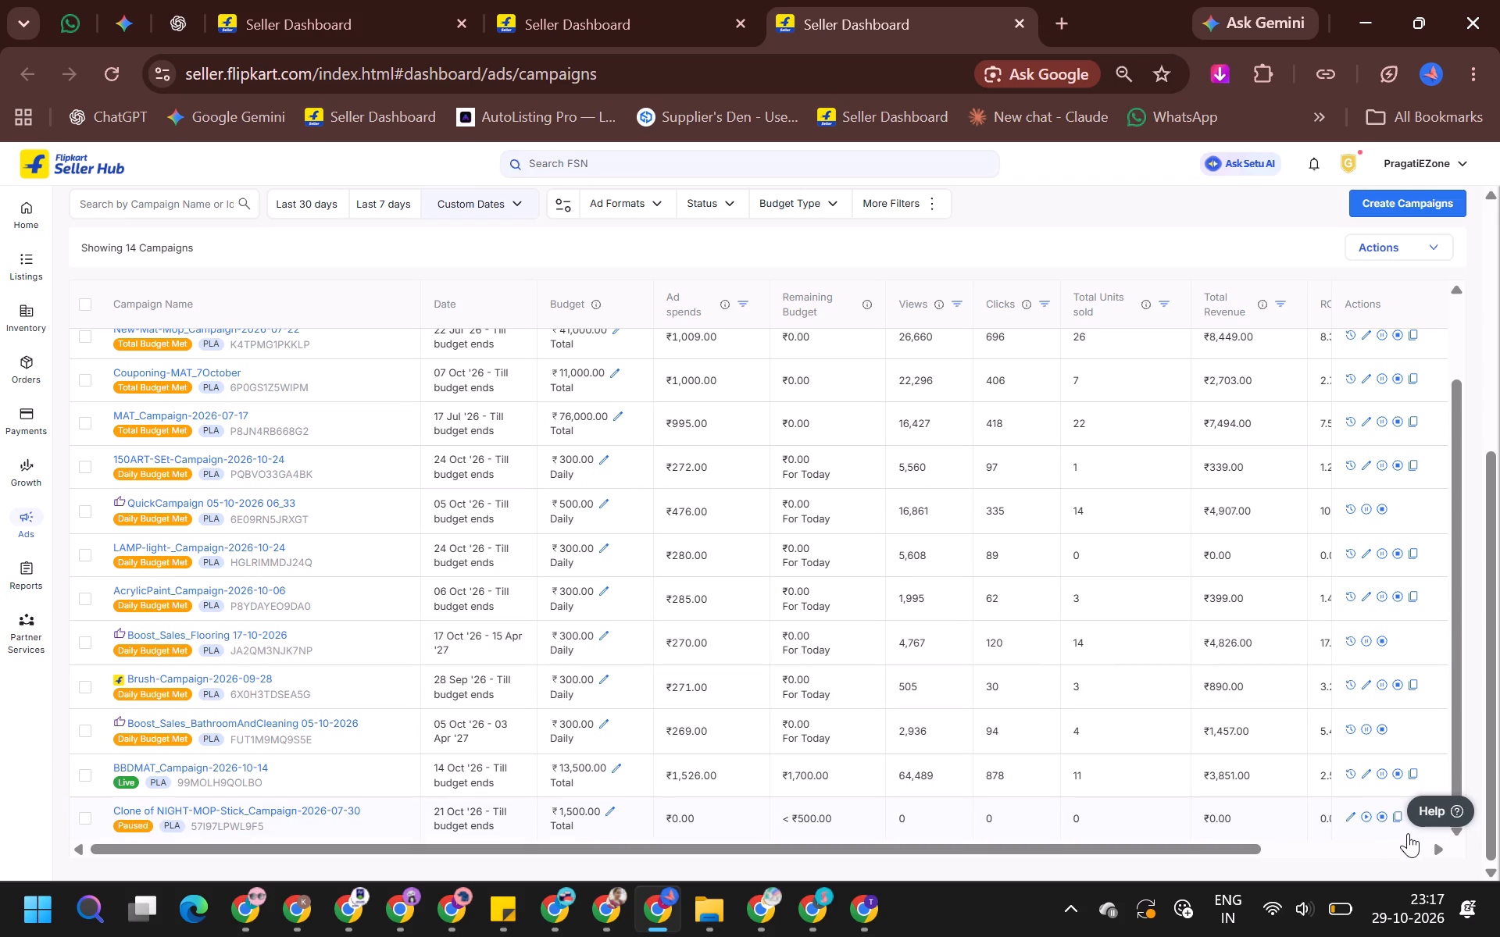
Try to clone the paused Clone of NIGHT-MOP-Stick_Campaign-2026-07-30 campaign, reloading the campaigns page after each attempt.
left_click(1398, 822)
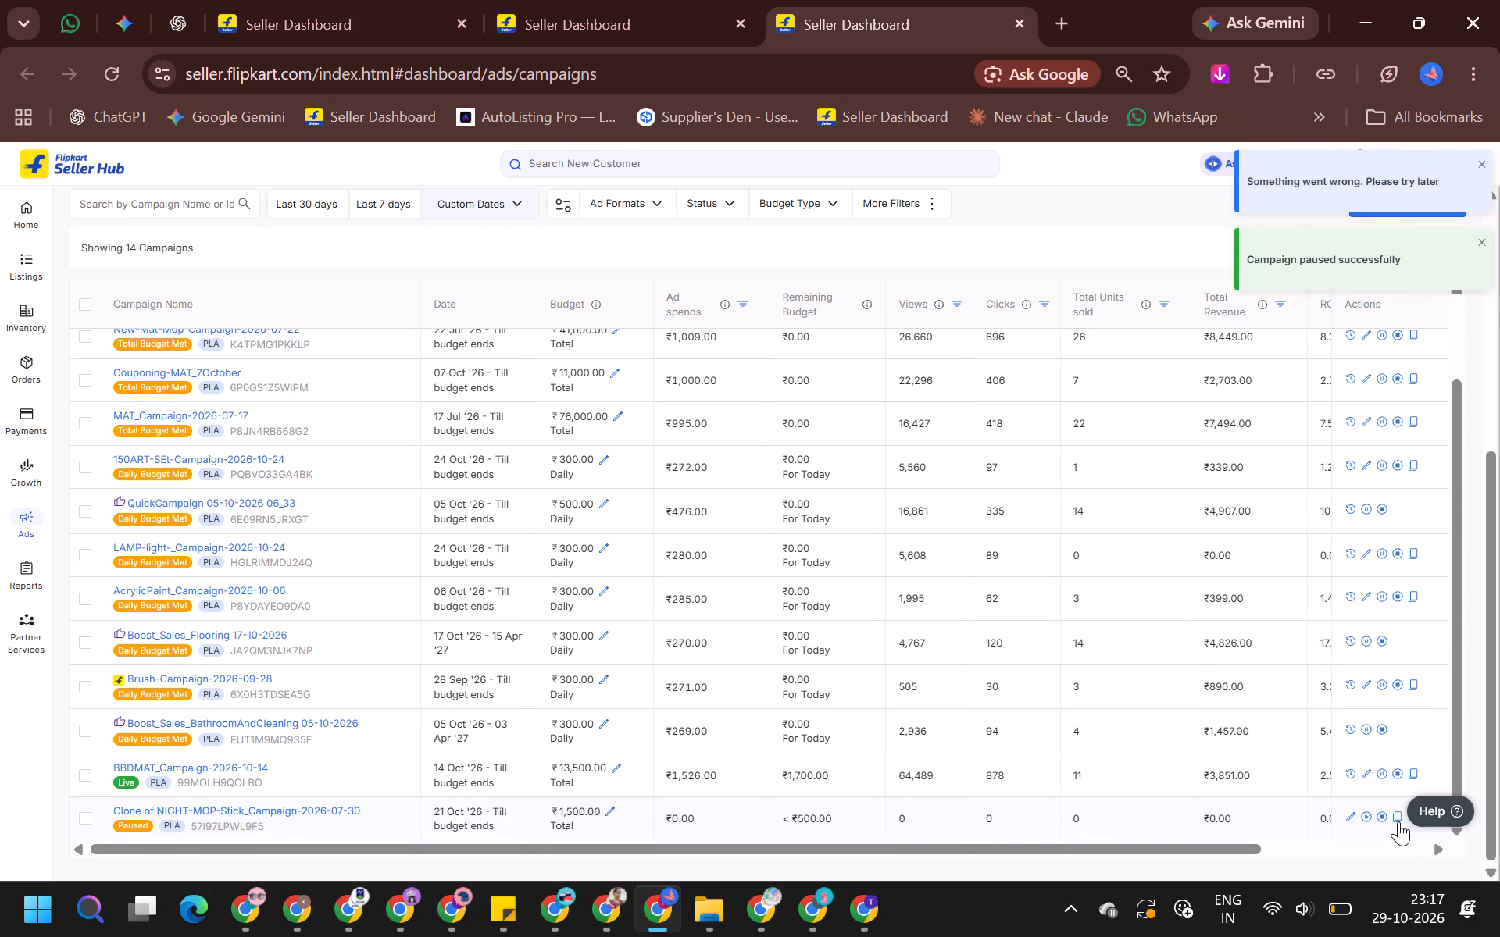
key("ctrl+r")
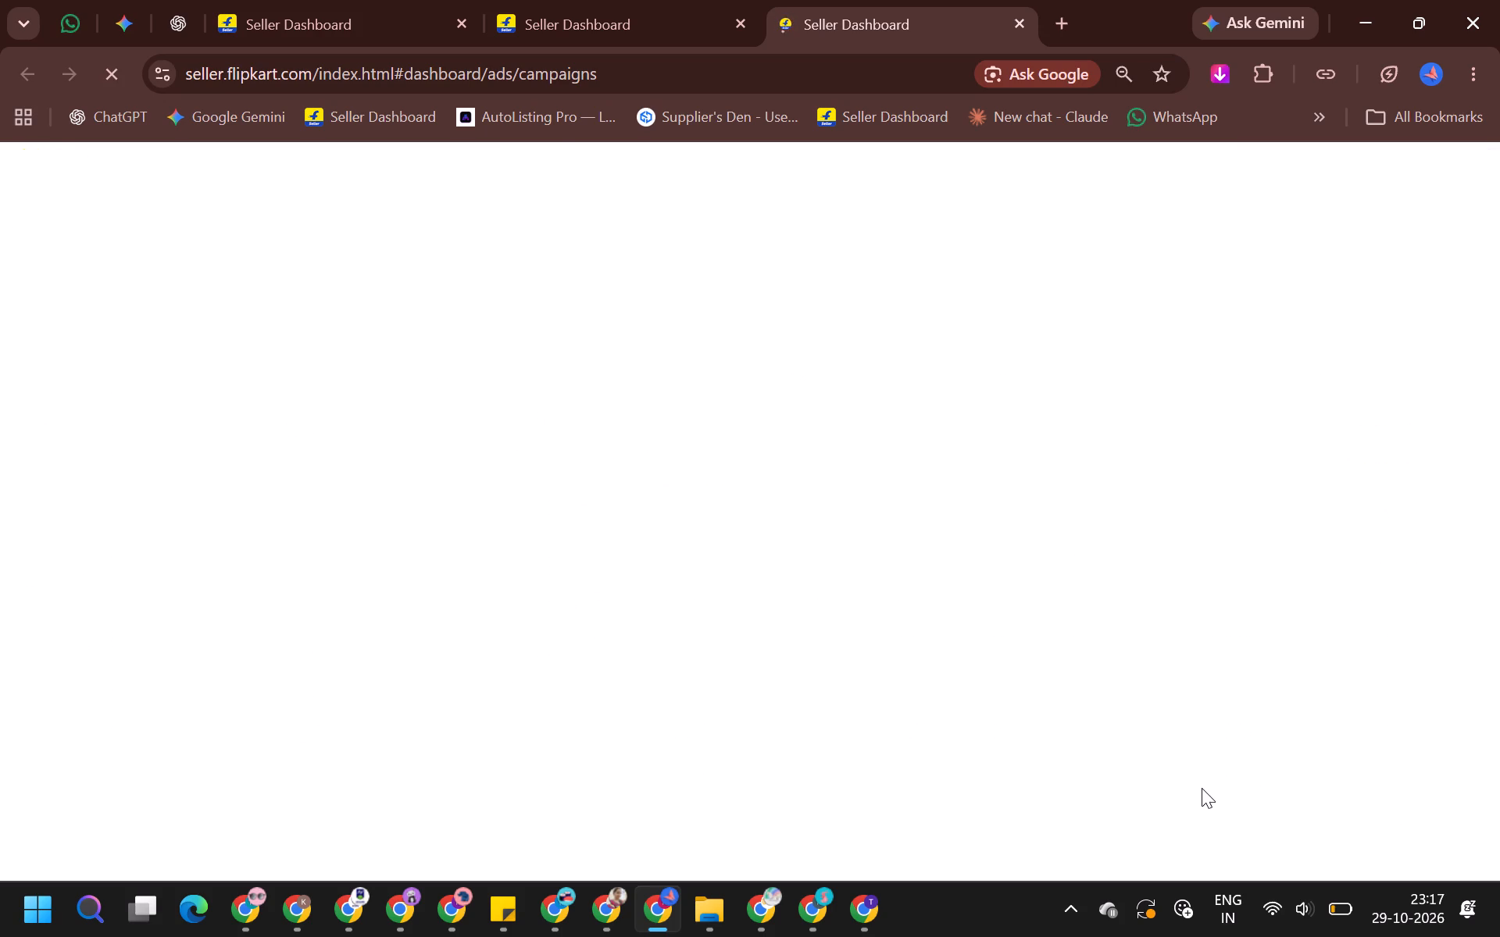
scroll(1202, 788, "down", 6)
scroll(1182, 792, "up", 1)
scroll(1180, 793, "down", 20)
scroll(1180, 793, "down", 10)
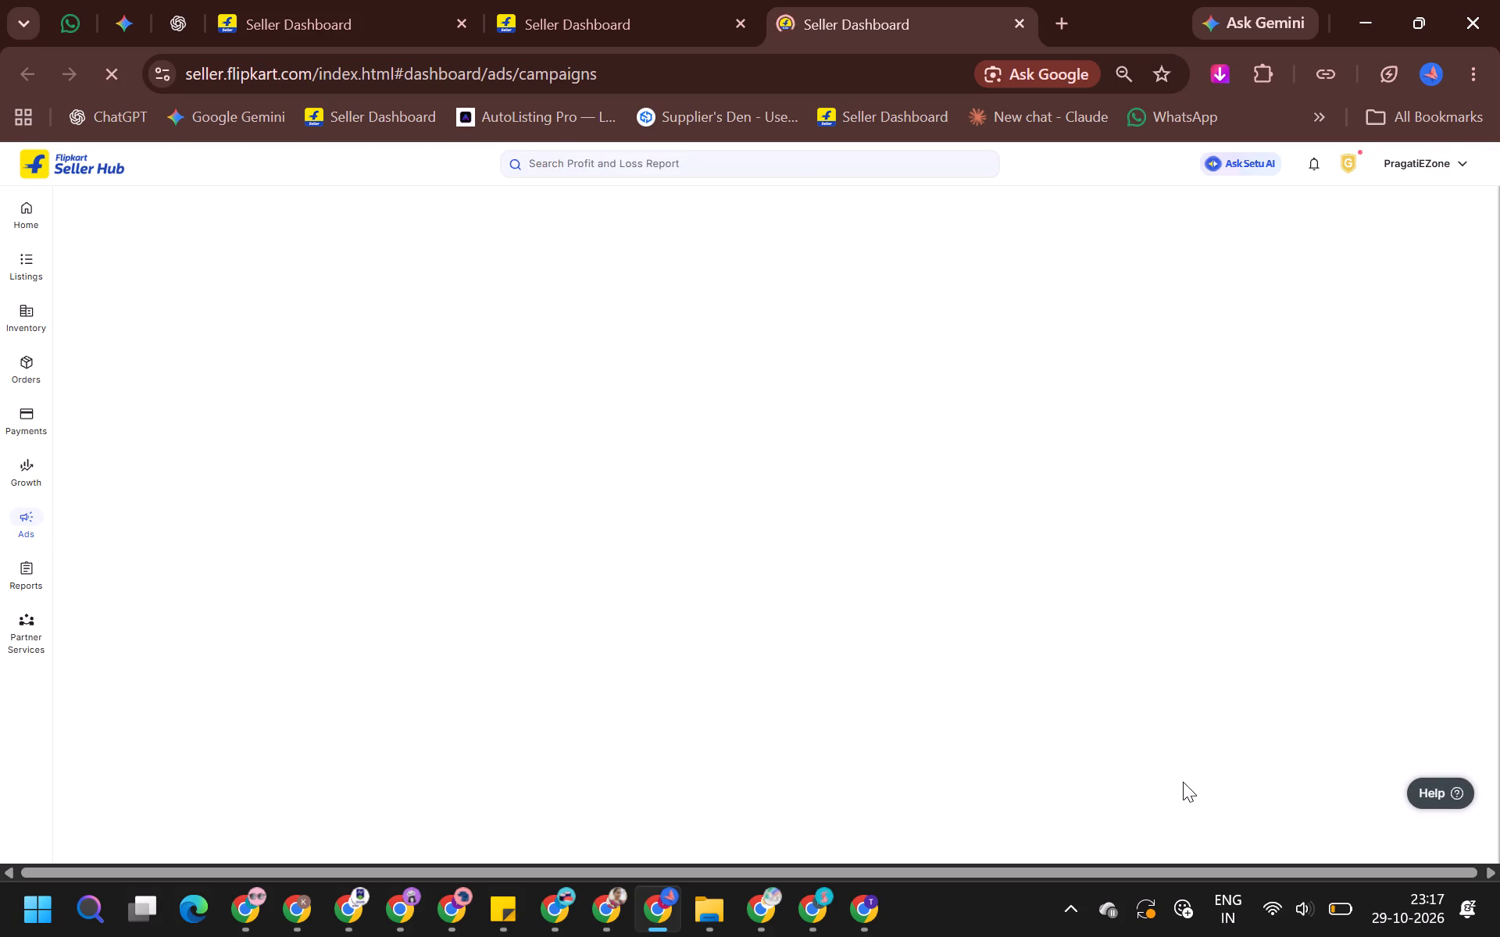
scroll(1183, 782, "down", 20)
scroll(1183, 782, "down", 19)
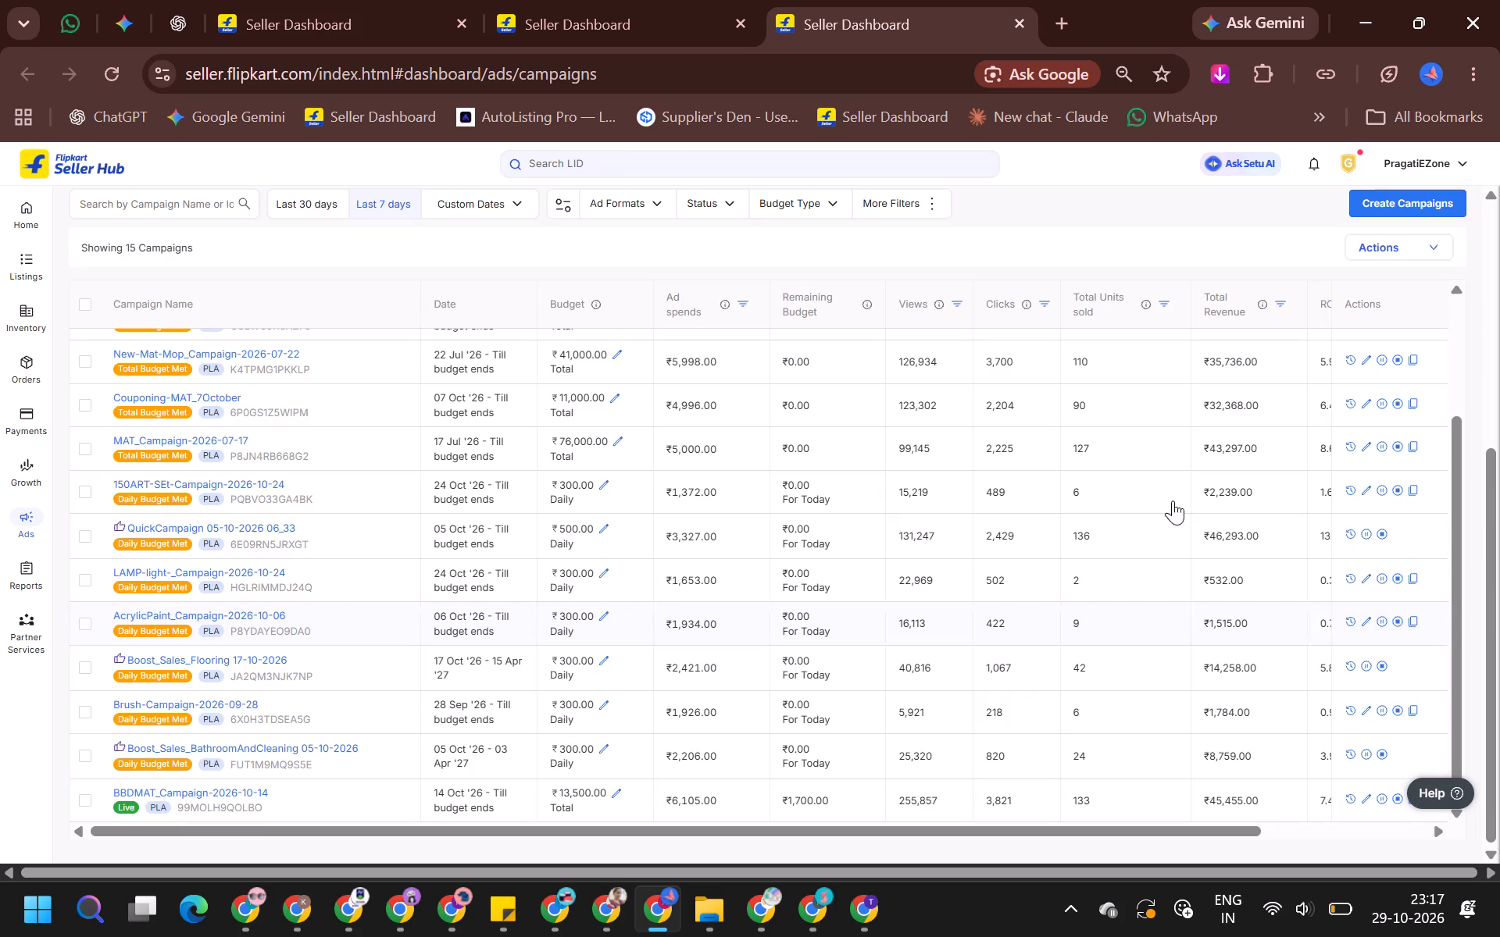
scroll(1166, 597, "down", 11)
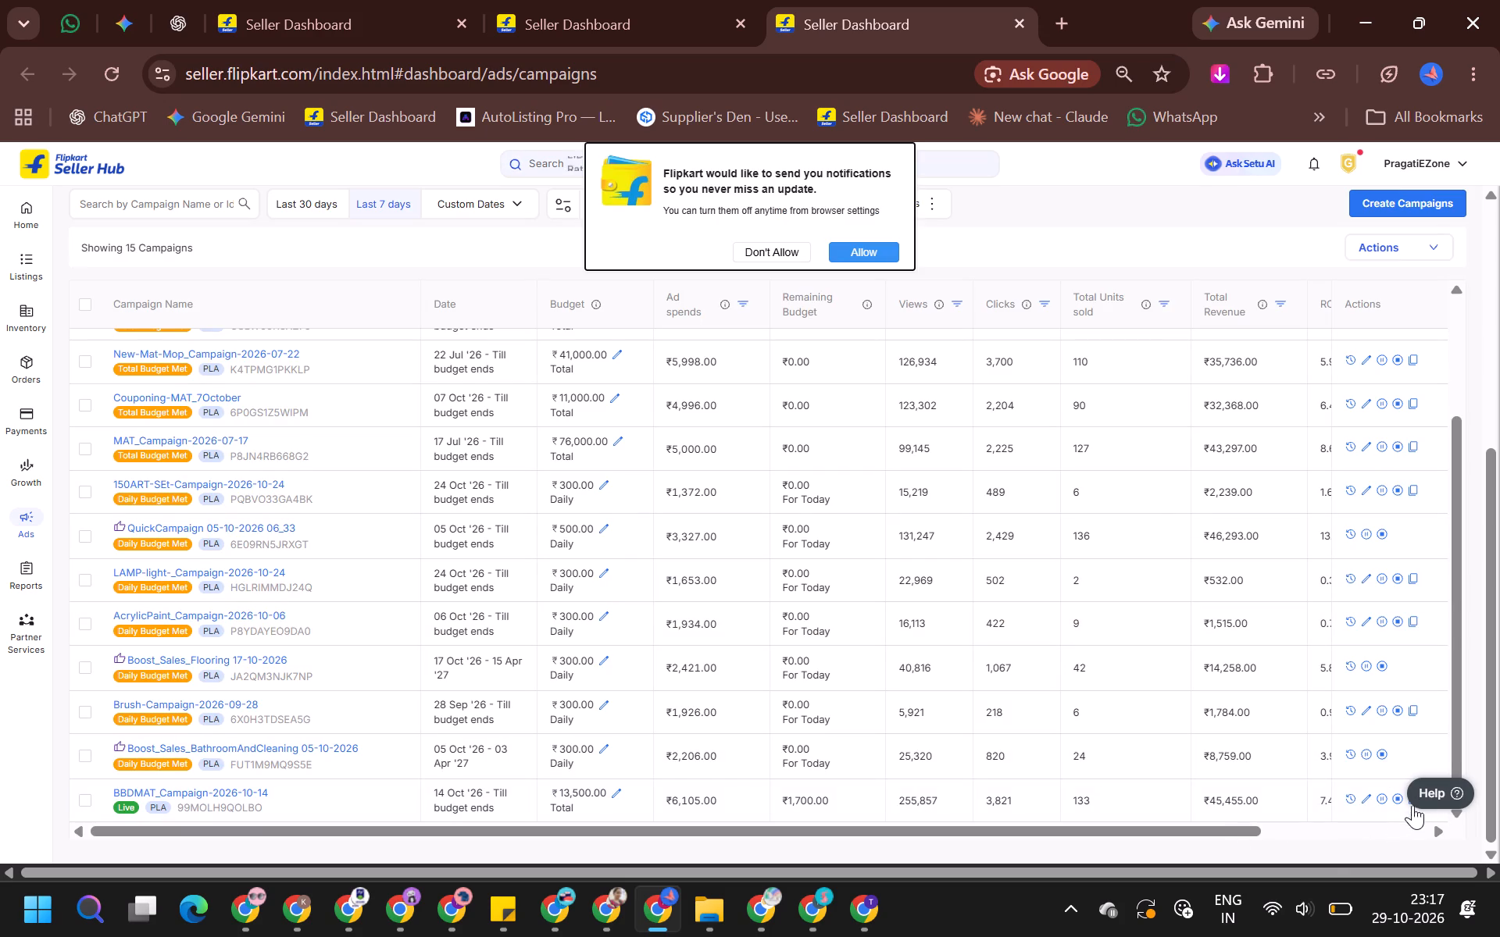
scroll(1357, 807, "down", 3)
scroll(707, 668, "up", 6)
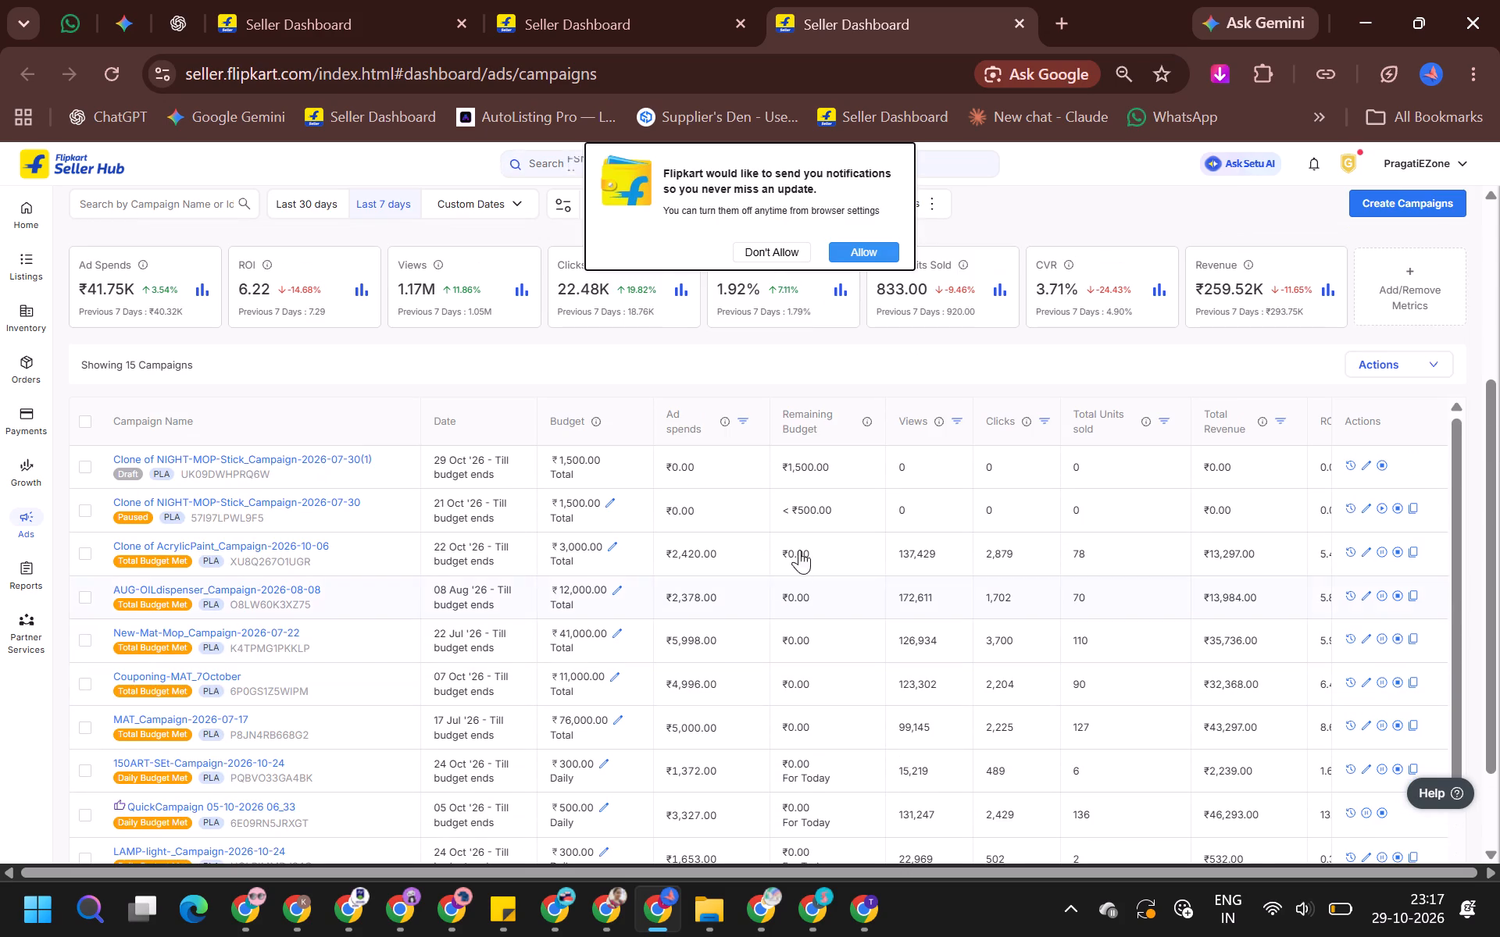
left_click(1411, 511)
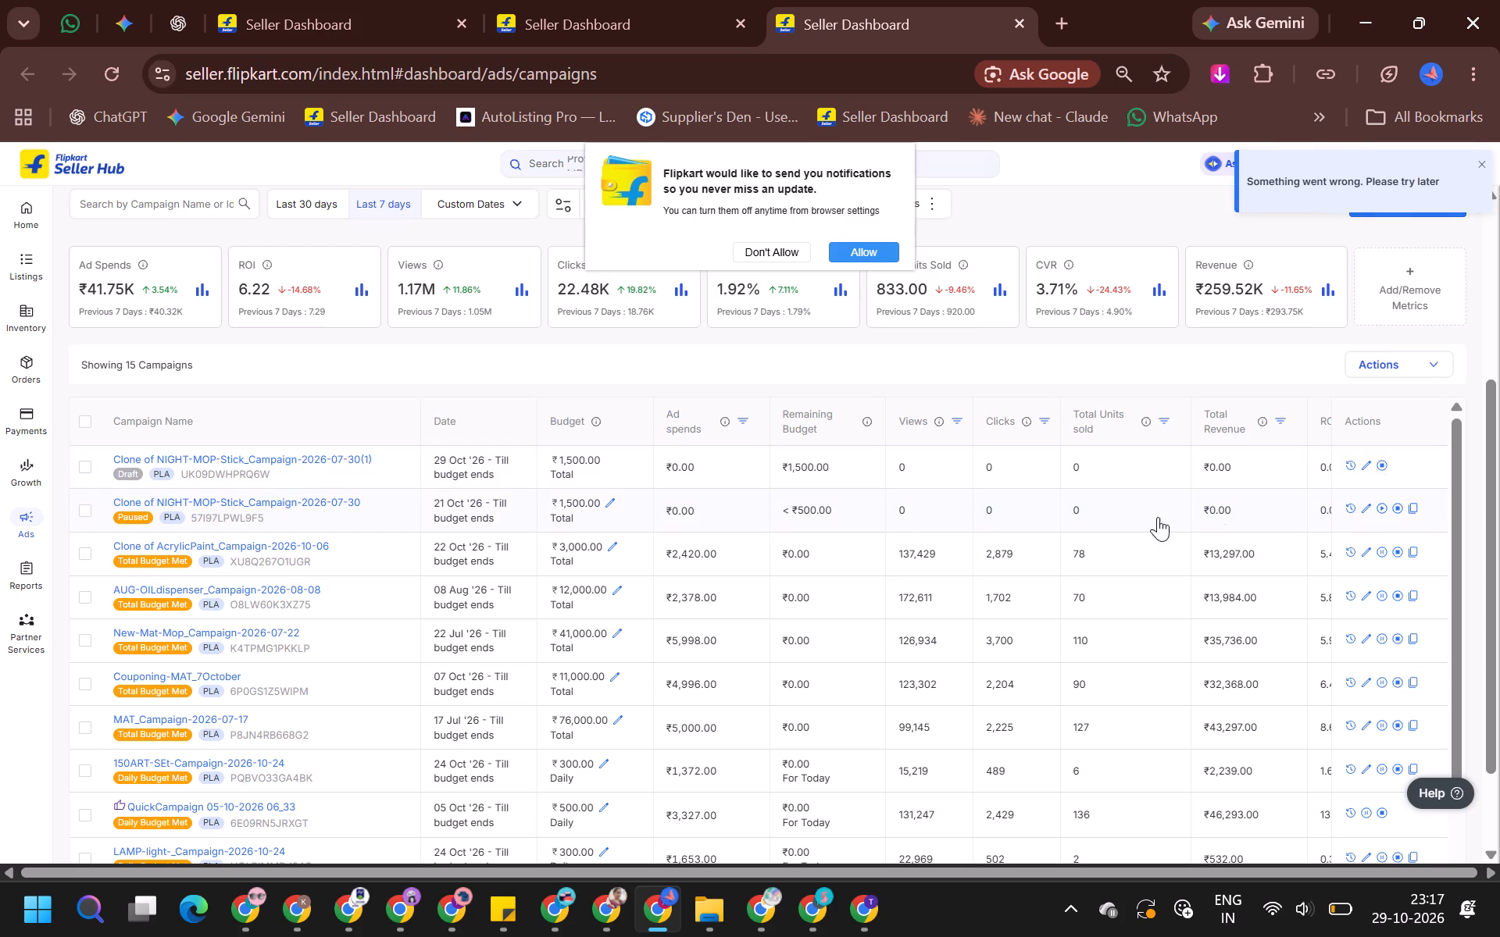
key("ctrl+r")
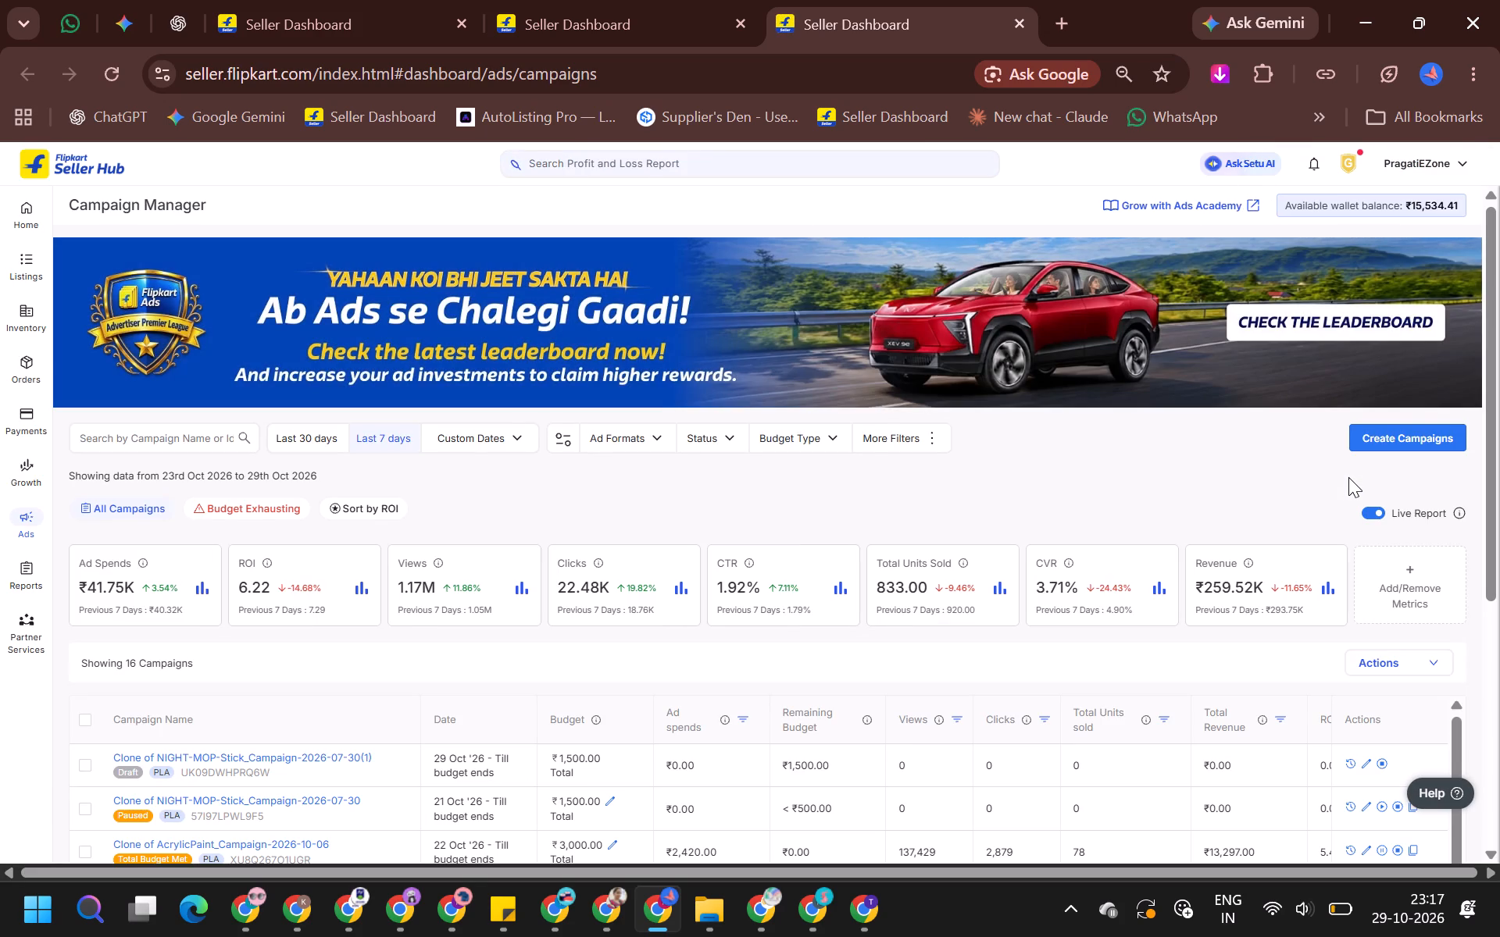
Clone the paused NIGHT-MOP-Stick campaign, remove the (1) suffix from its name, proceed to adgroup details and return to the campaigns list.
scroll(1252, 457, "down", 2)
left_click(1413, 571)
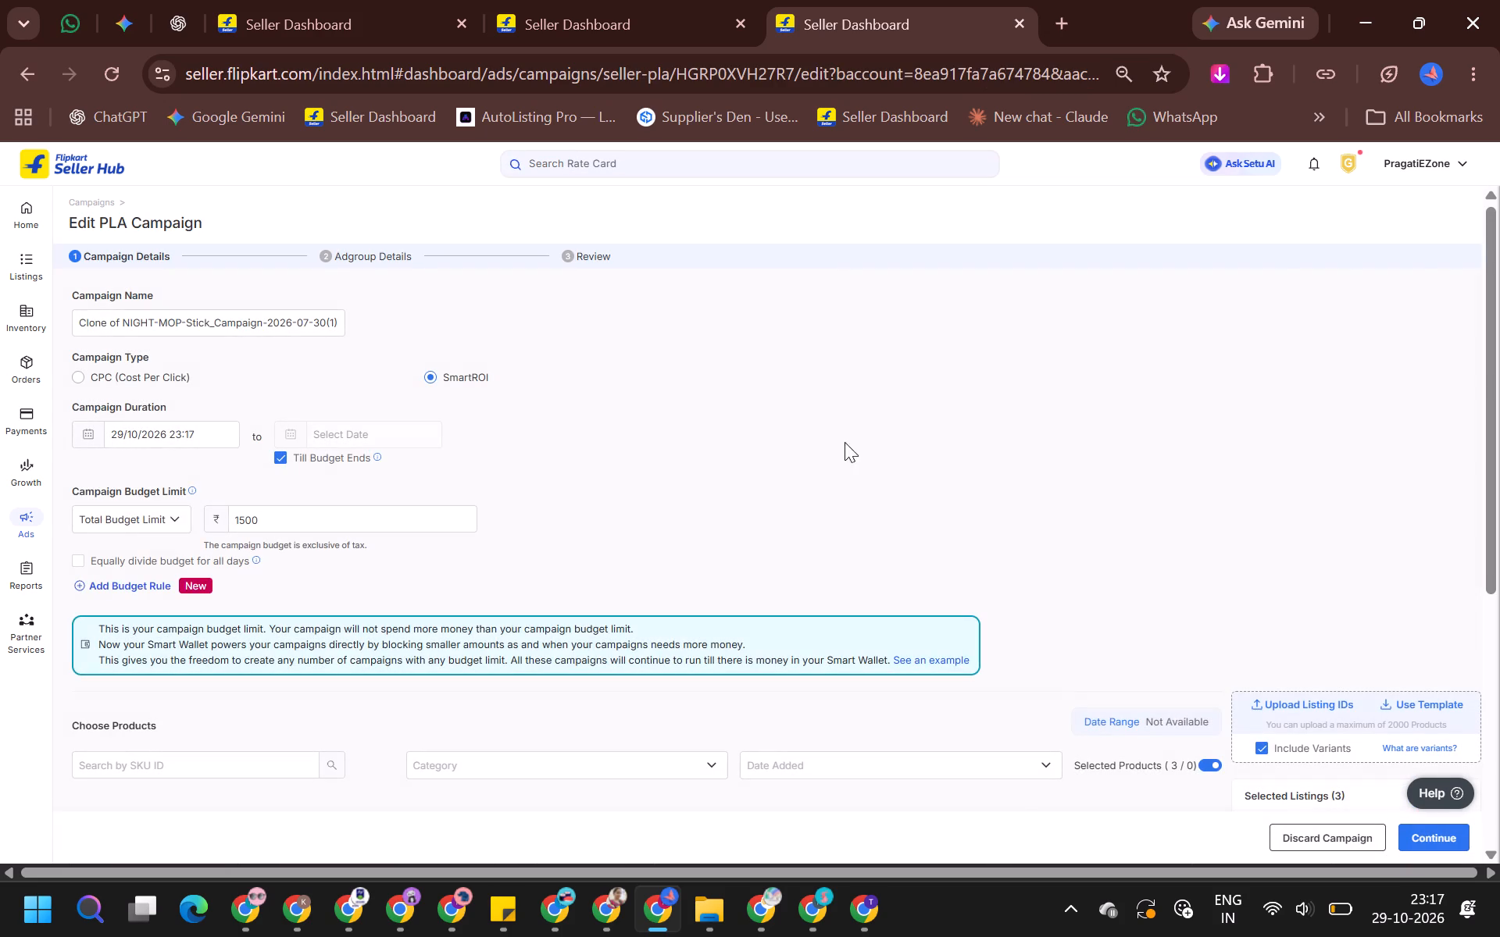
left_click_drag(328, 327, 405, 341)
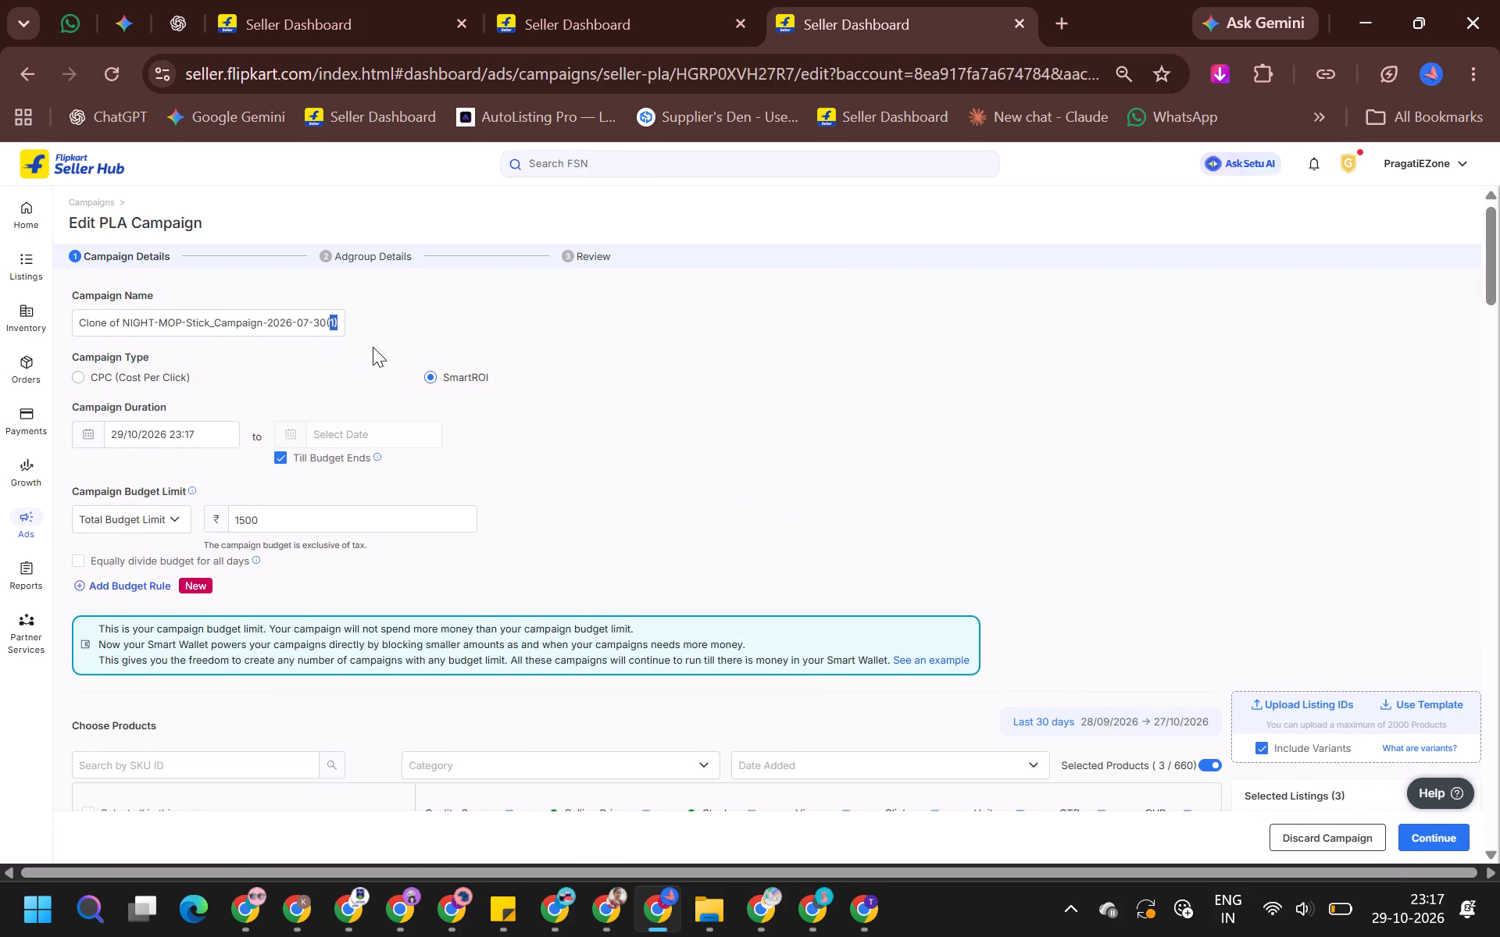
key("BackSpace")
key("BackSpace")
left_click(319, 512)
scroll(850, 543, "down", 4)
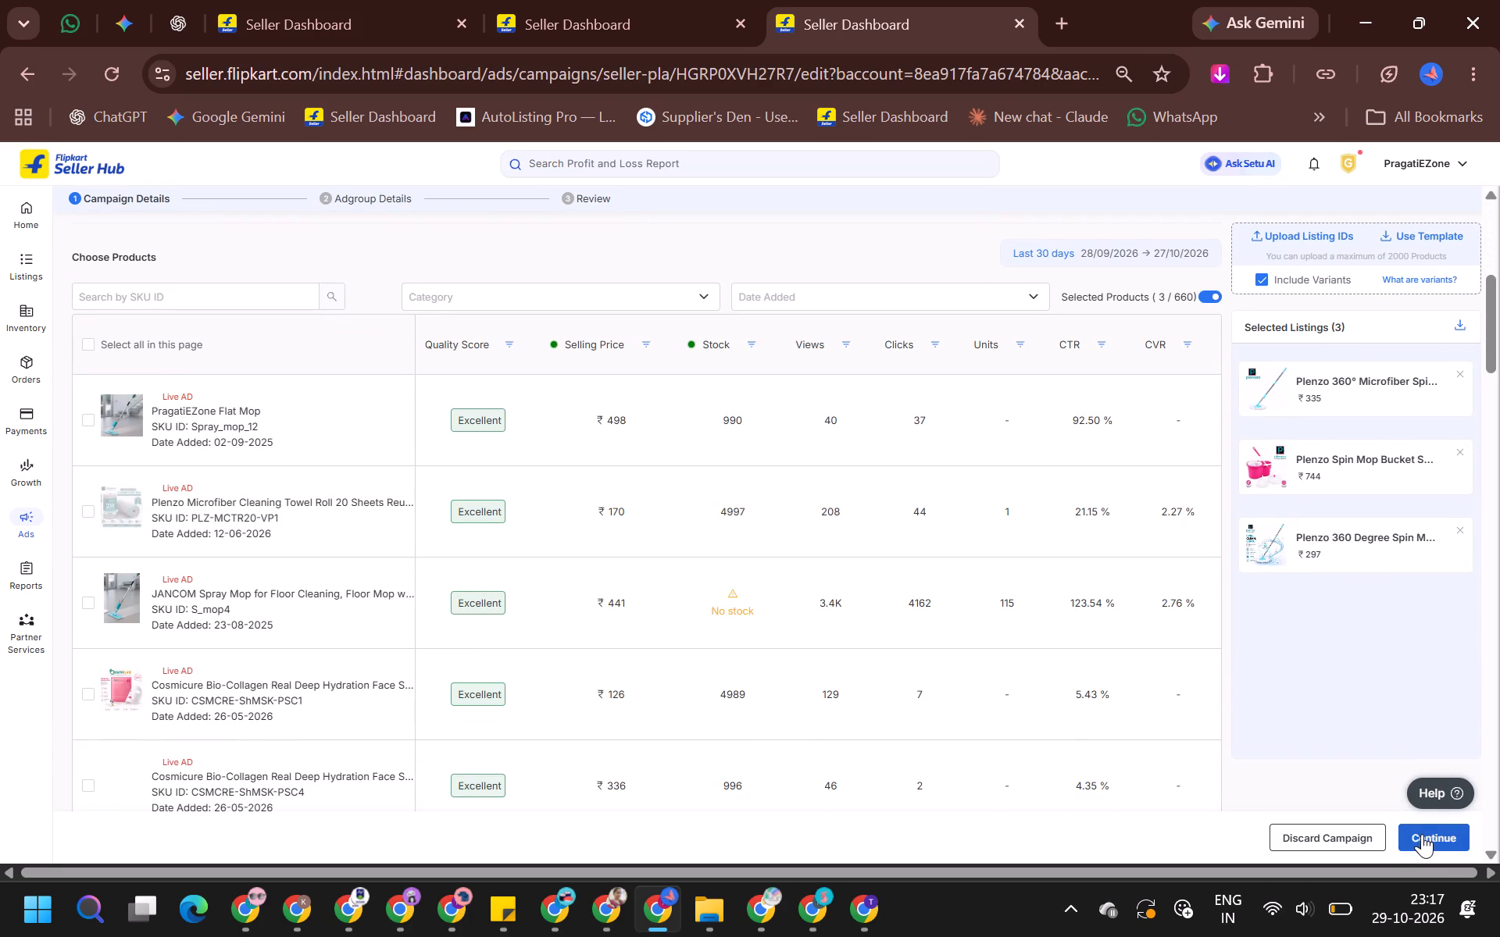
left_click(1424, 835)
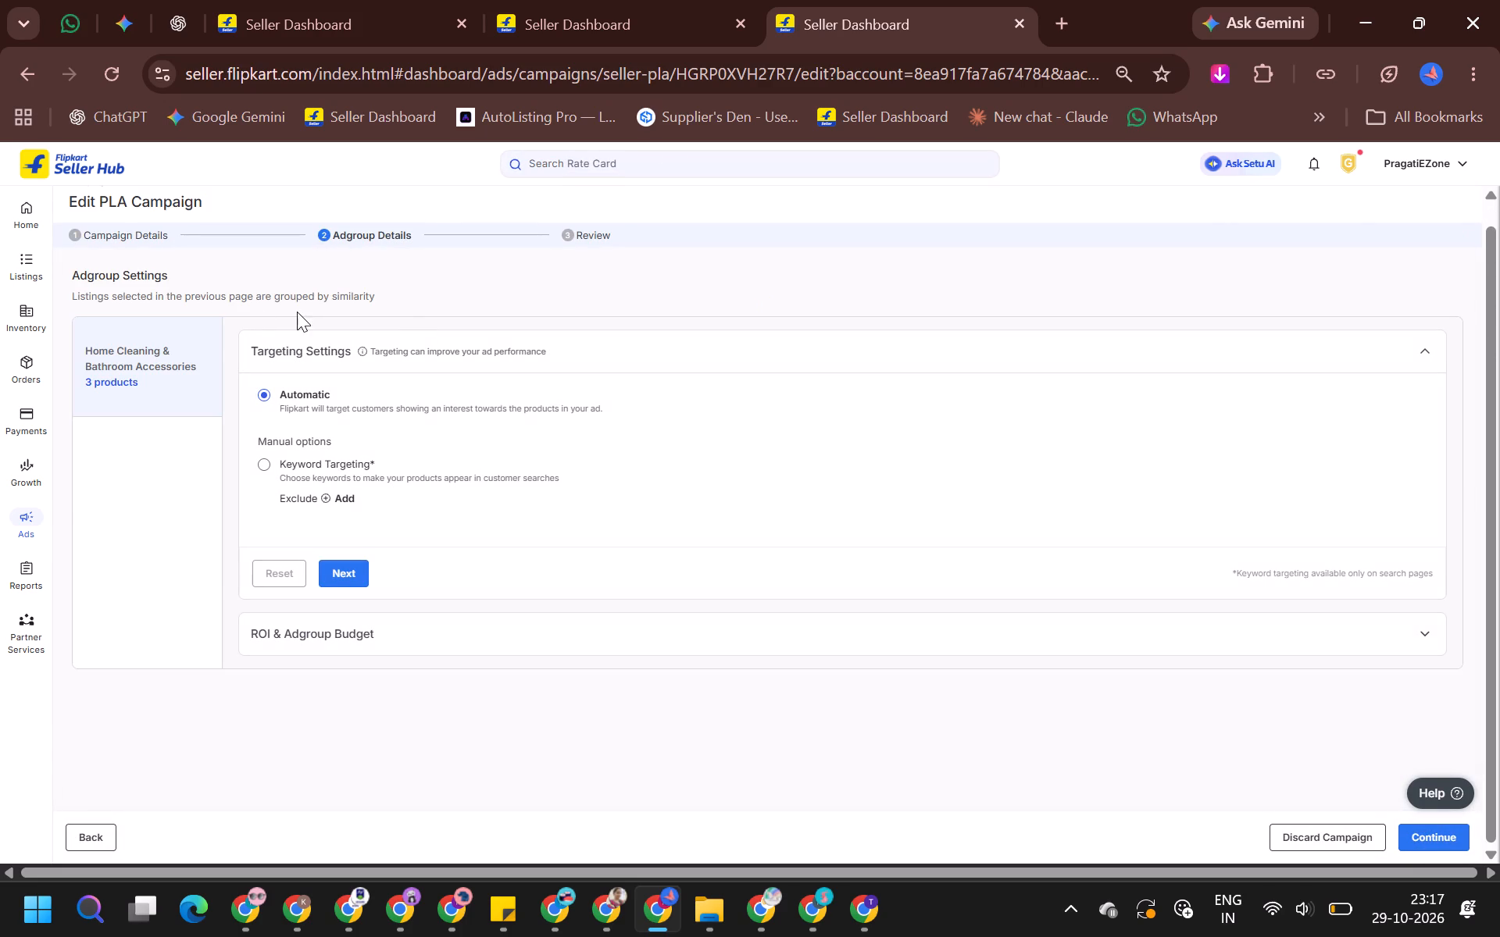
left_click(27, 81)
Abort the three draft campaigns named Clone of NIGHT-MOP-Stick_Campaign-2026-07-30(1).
scroll(1437, 562, "down", 5)
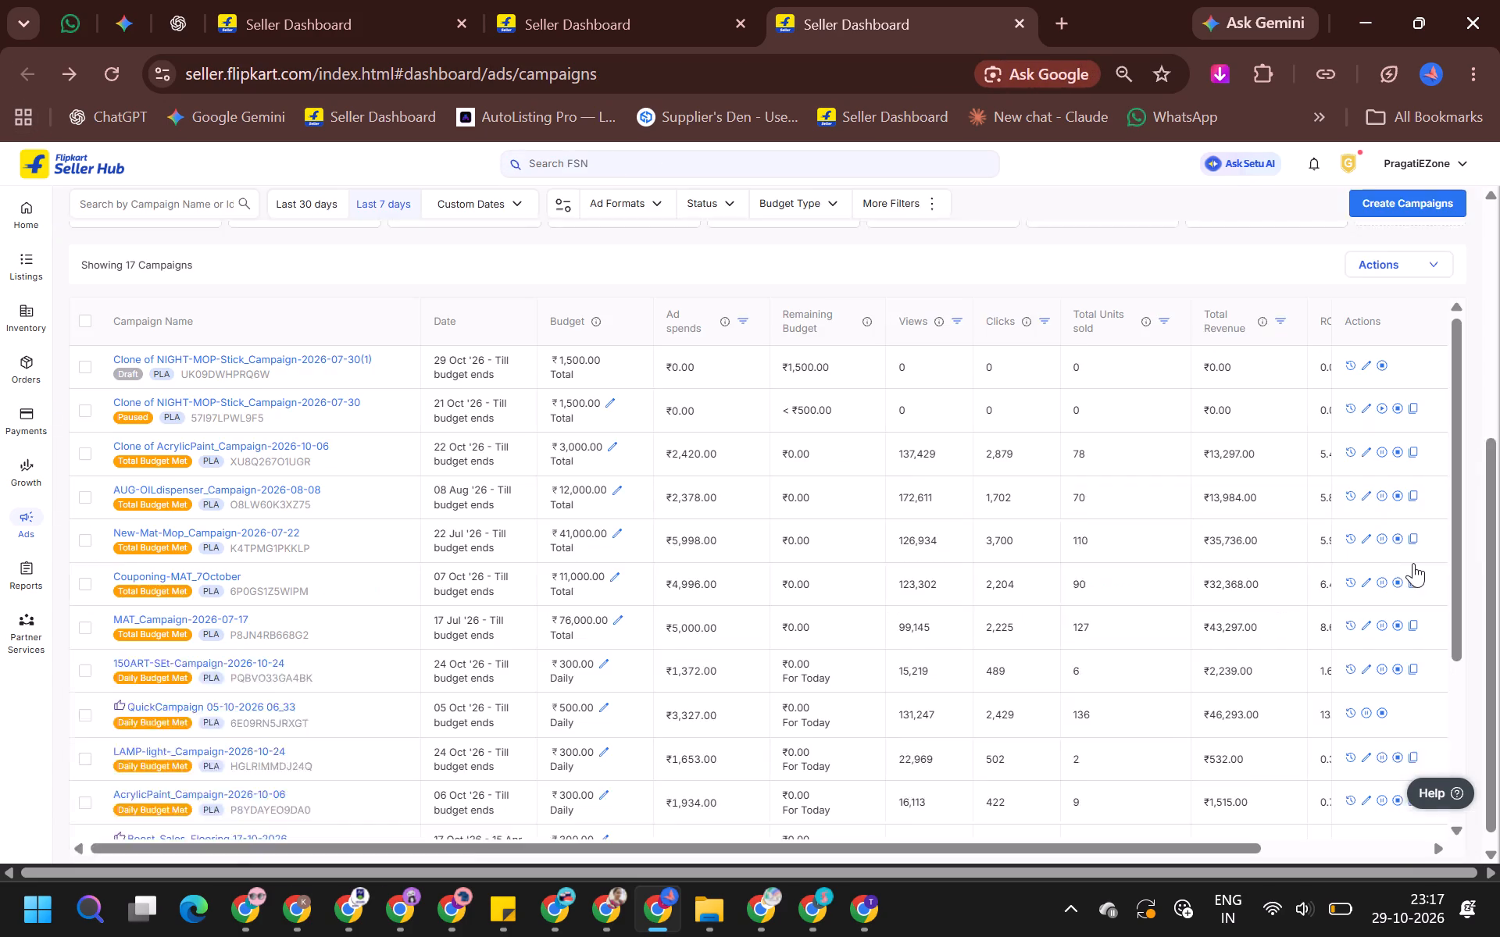
scroll(557, 440, "down", 11)
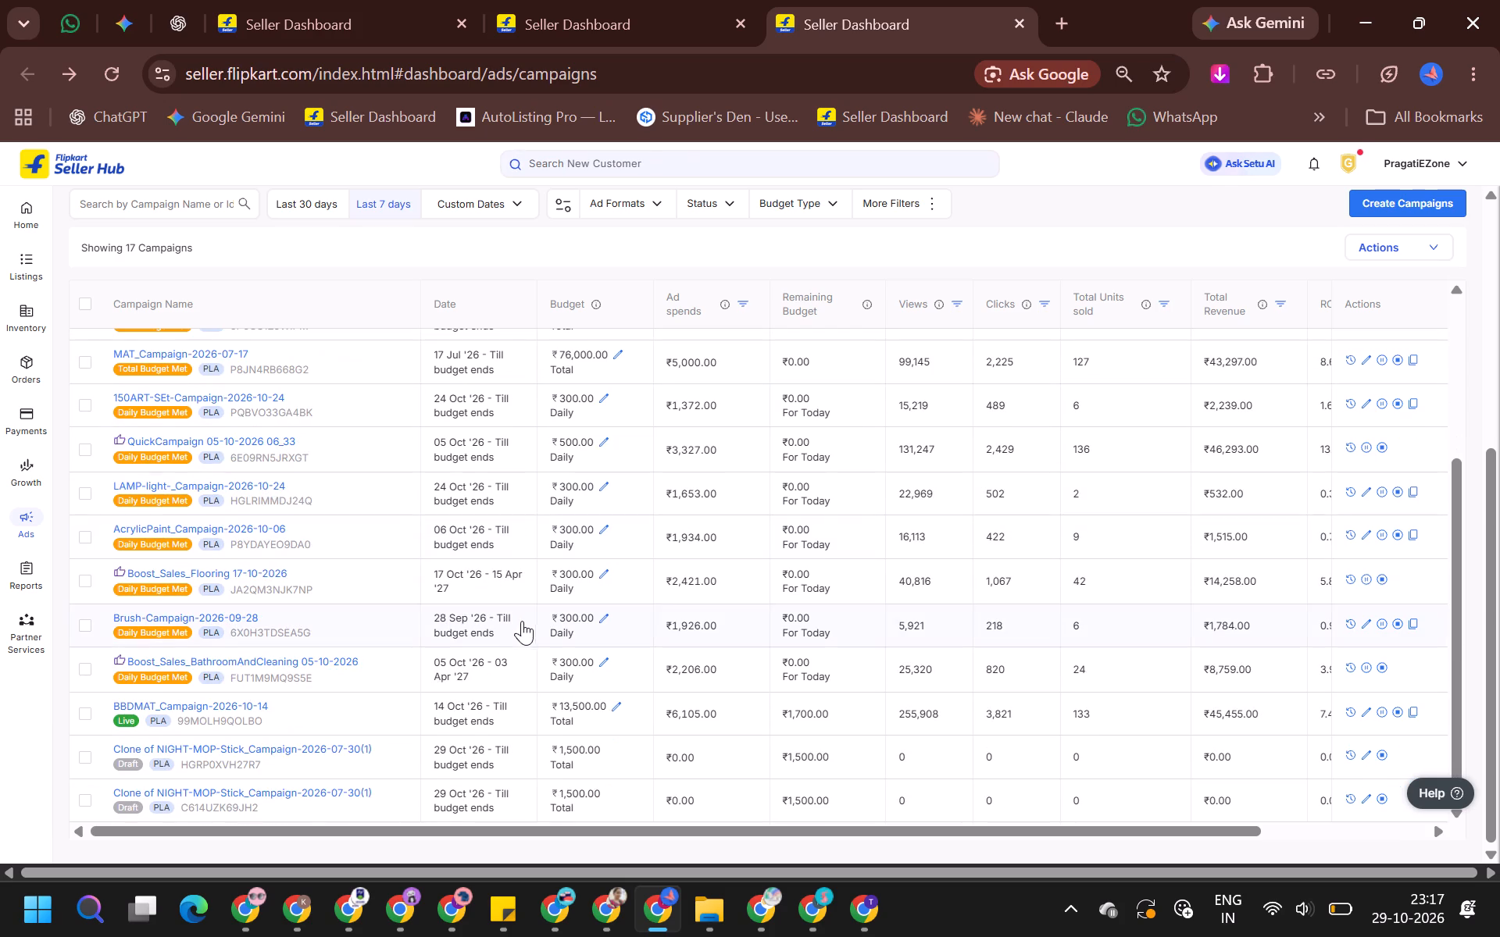
scroll(522, 621, "down", 2)
left_click(1379, 761)
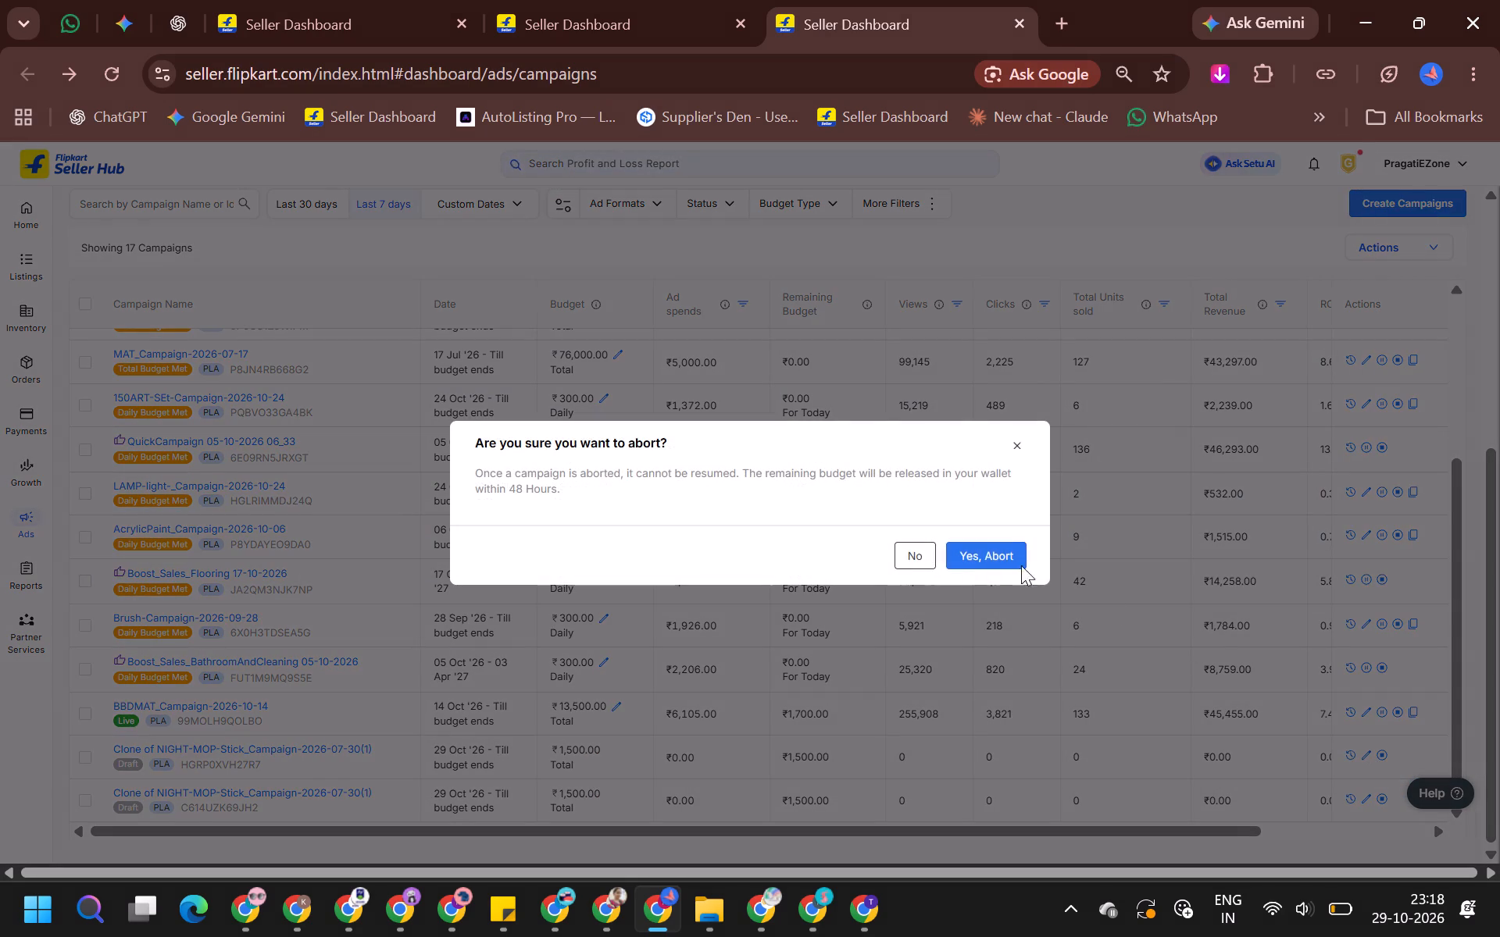
left_click(966, 547)
left_click(1379, 803)
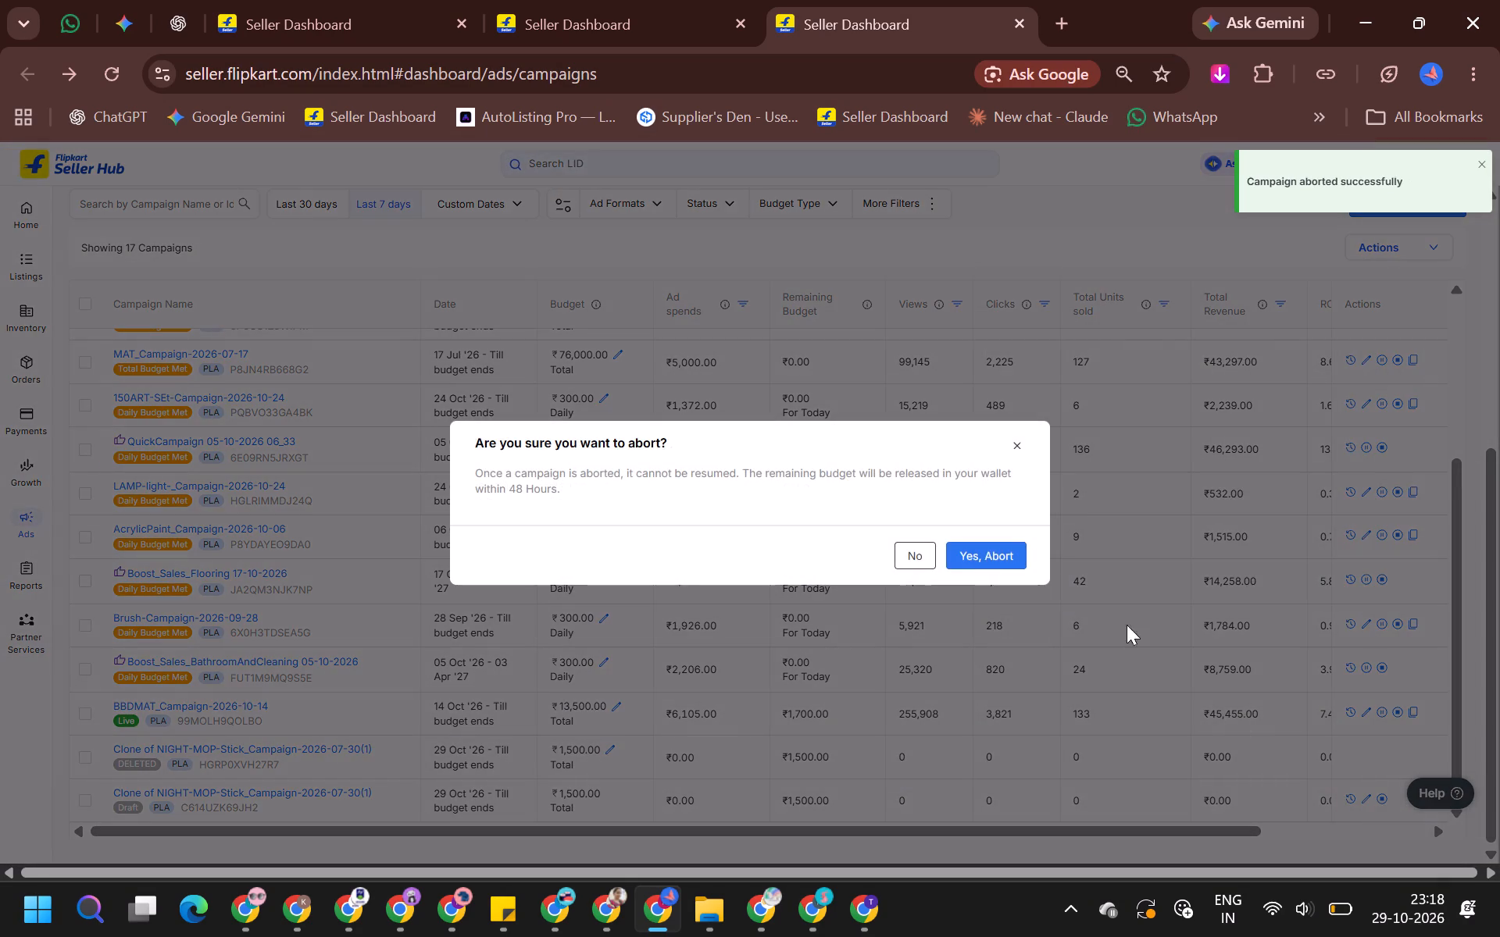
left_click(991, 558)
scroll(1297, 561, "up", 11)
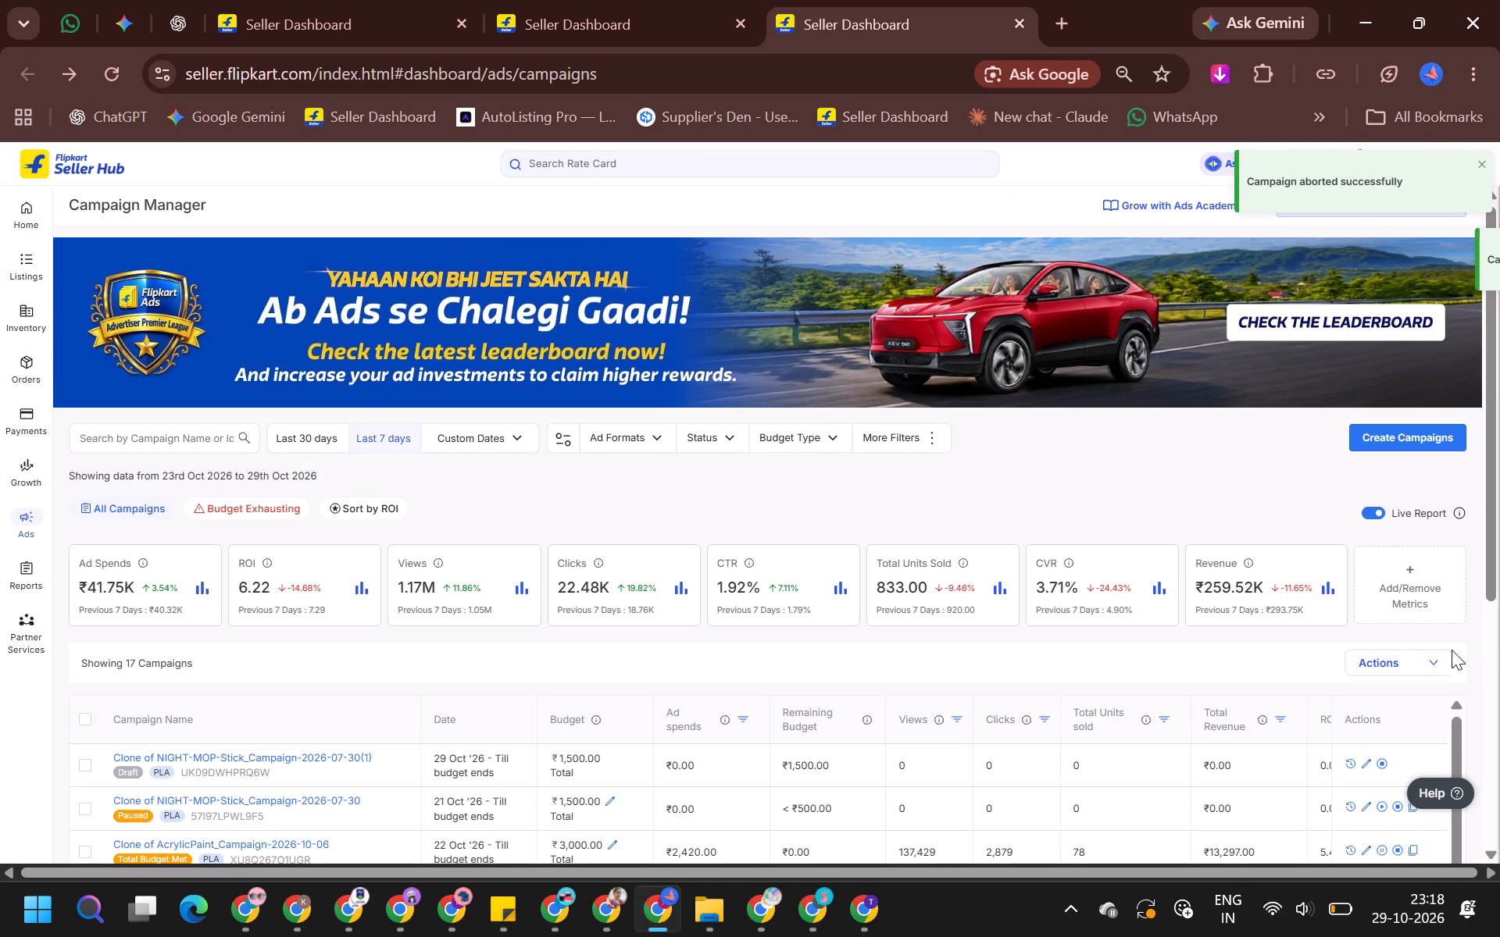
left_click(1380, 761)
left_click(998, 561)
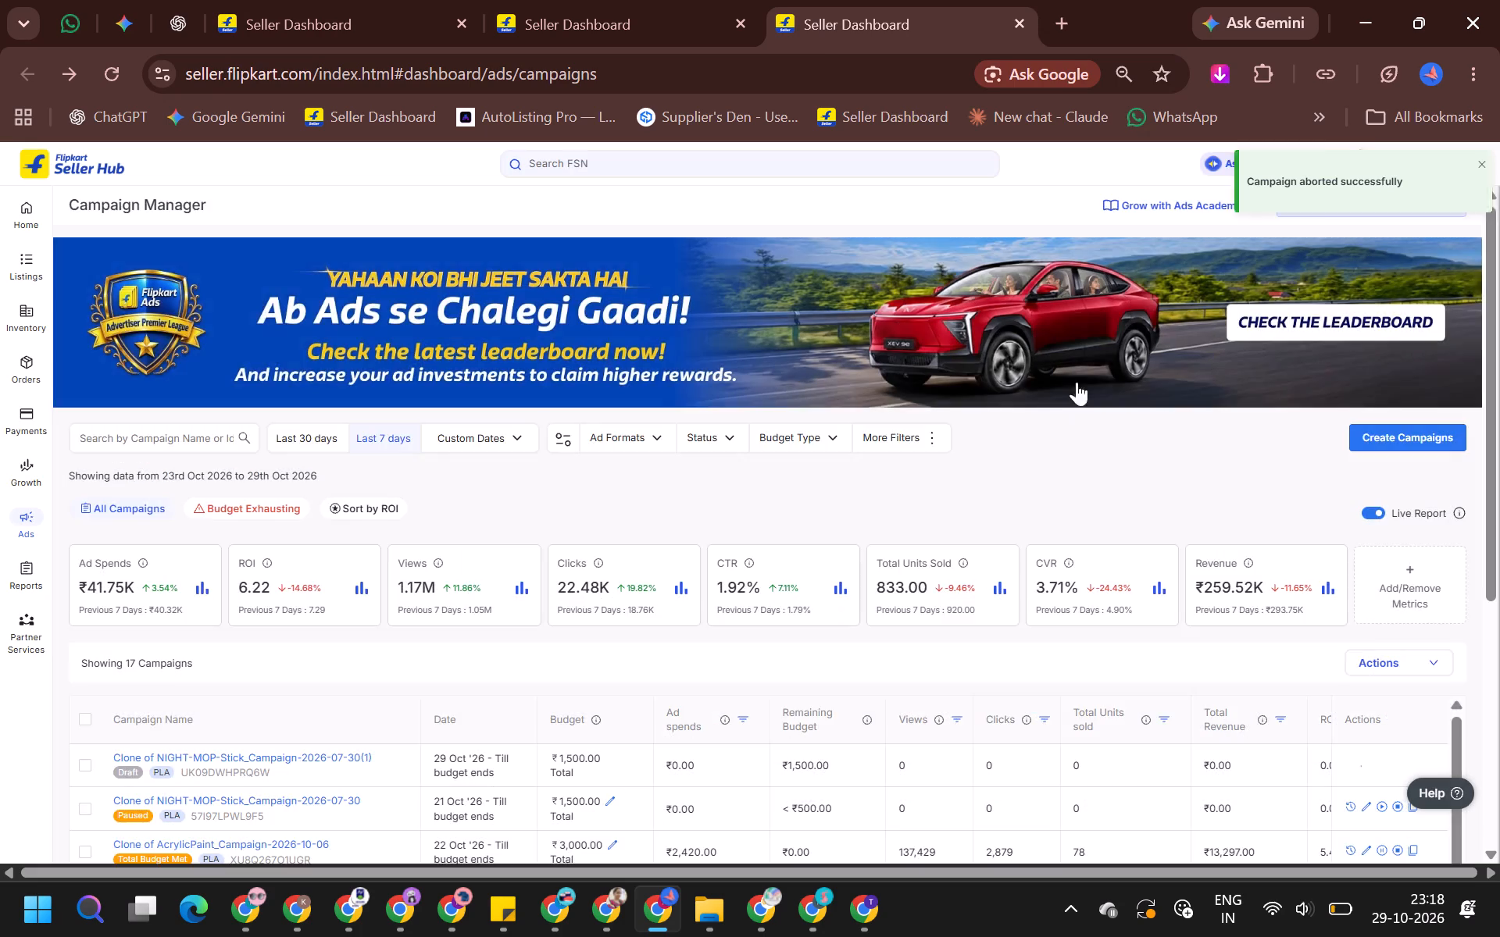
Clone the paused Clone of NIGHT-MOP-Stick_Campaign-2026-07-30 campaign and remove the ₹744 Plenzo Spin Mop Bucket from its selected listings.
scroll(1107, 332, "down", 6)
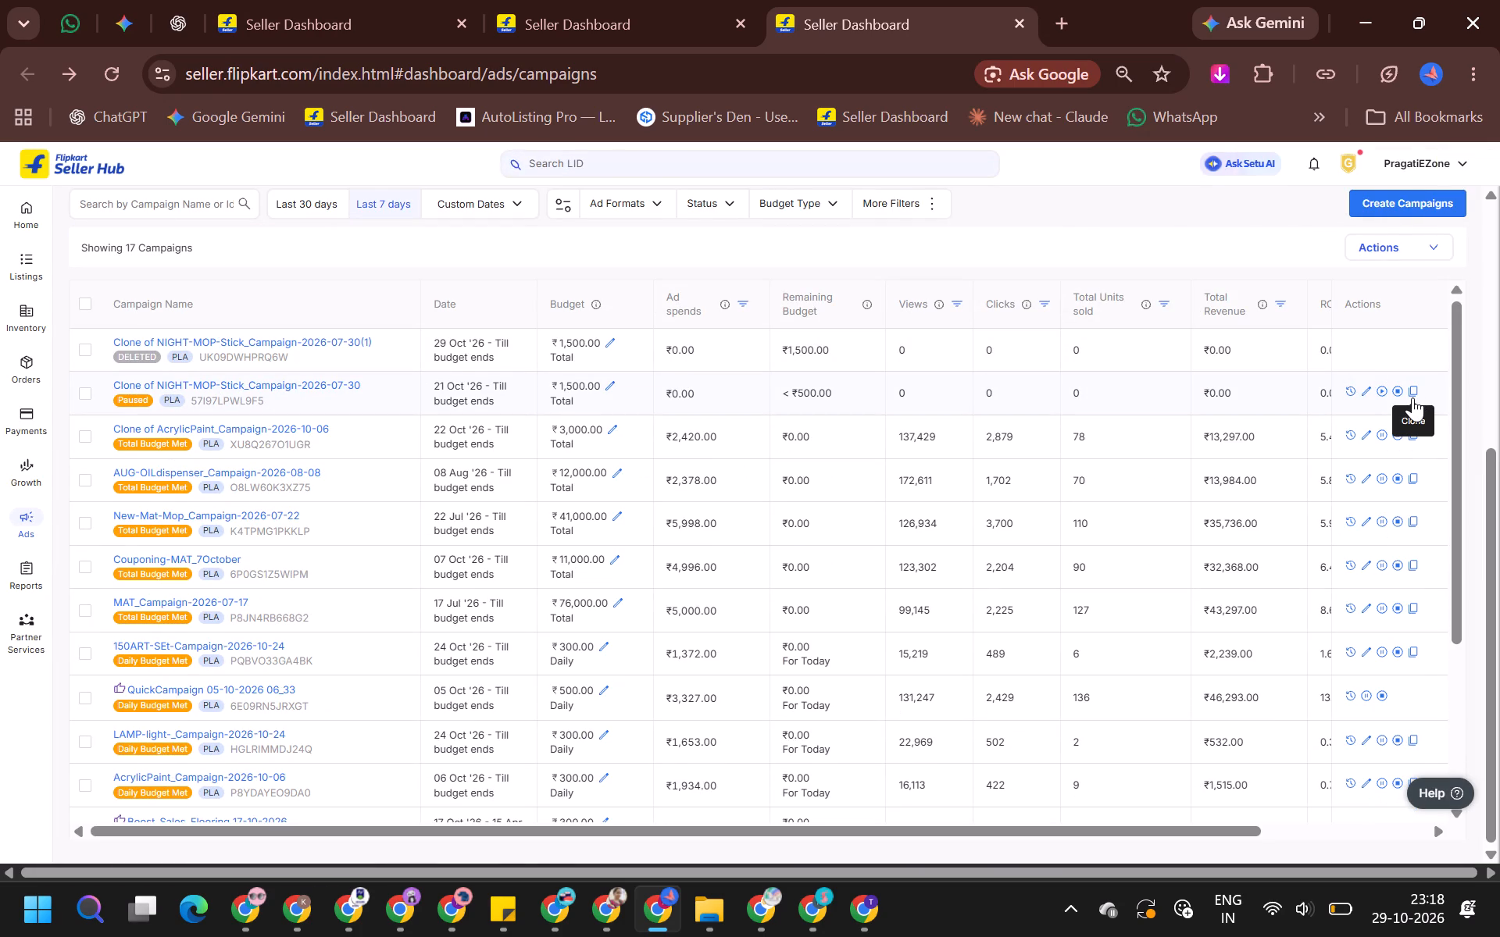
left_click(1412, 397)
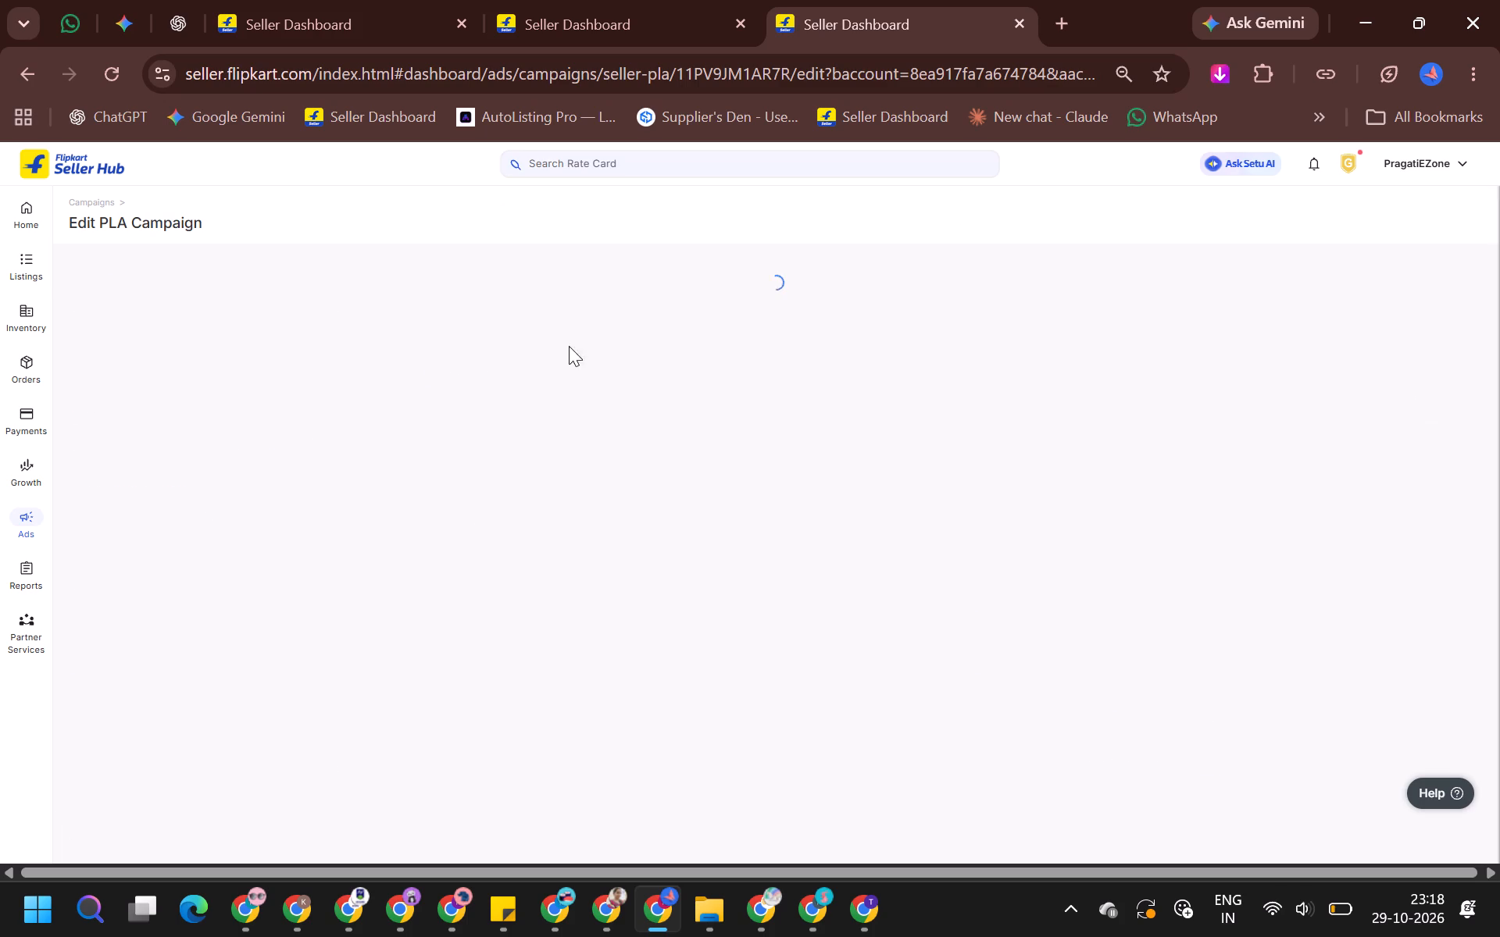
scroll(882, 410, "down", 4)
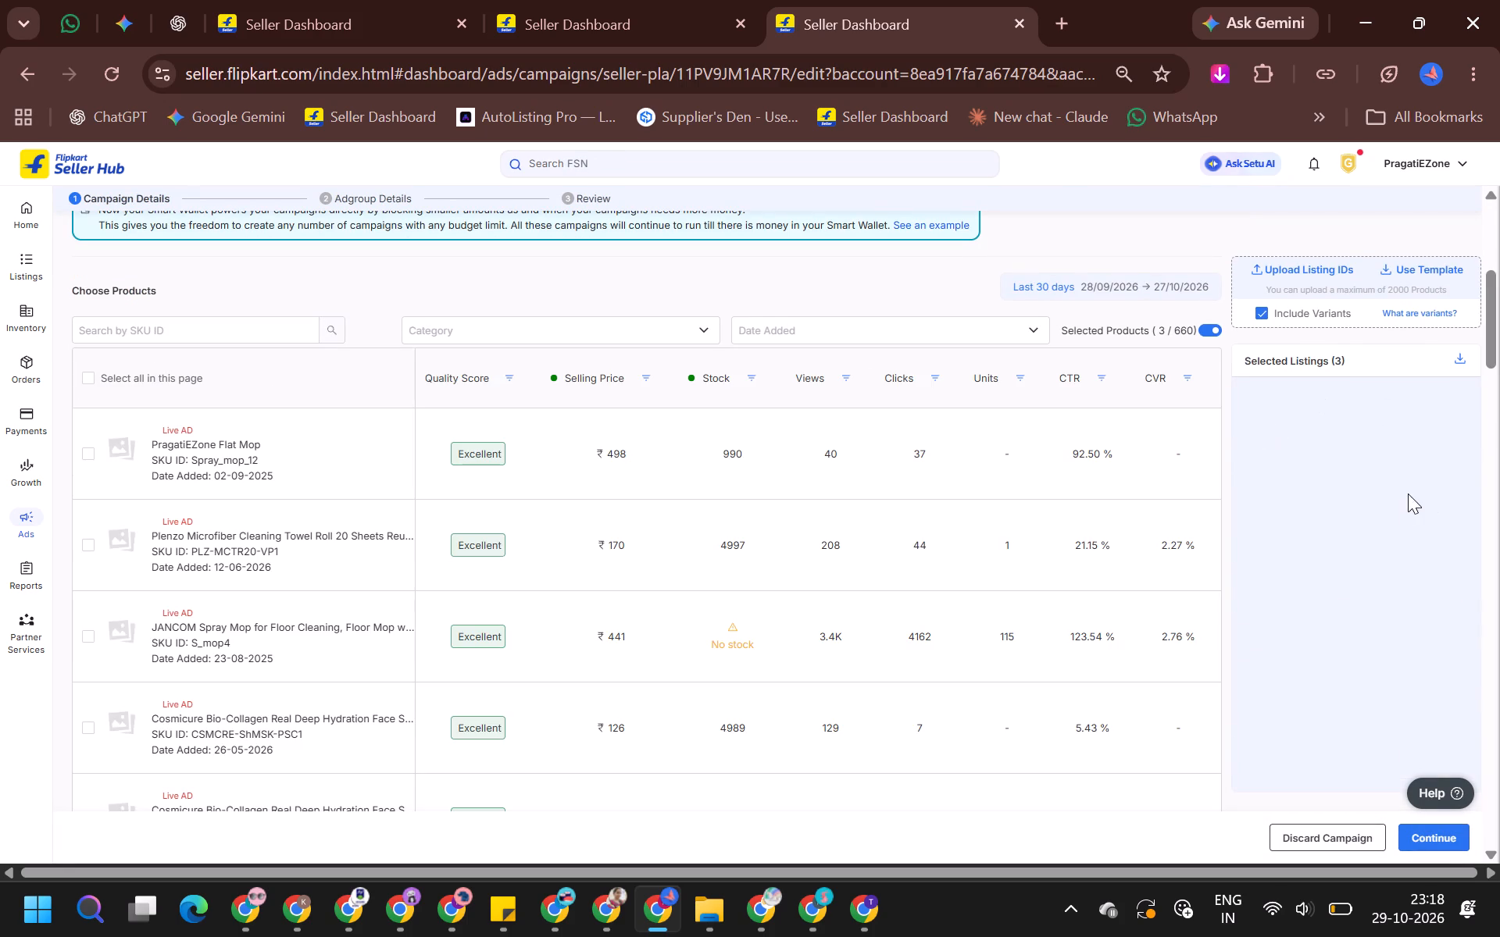
left_click(1462, 487)
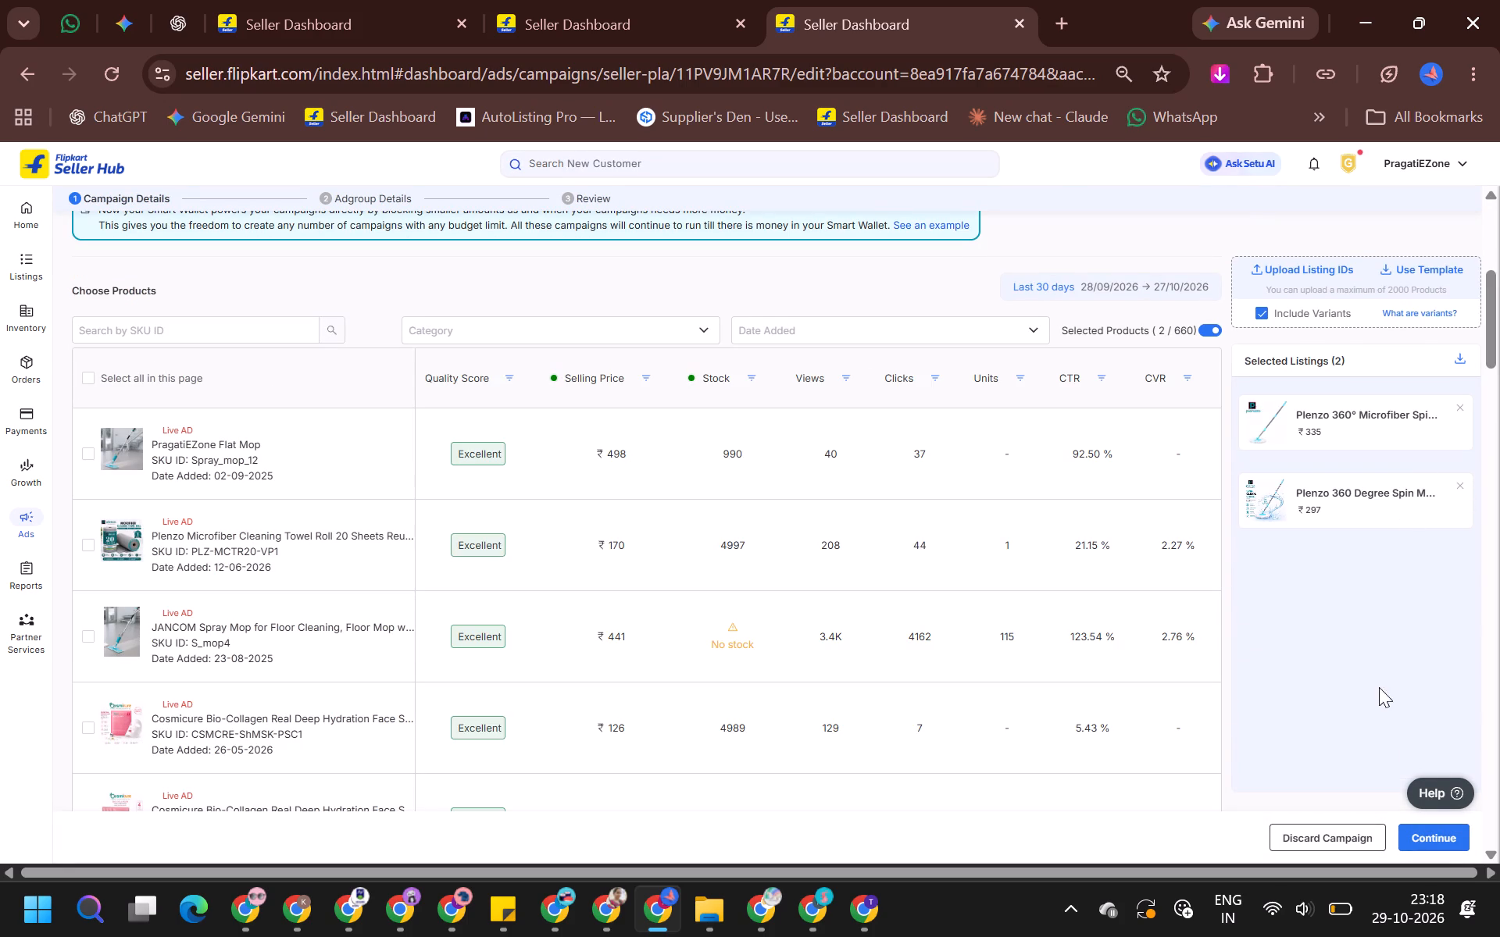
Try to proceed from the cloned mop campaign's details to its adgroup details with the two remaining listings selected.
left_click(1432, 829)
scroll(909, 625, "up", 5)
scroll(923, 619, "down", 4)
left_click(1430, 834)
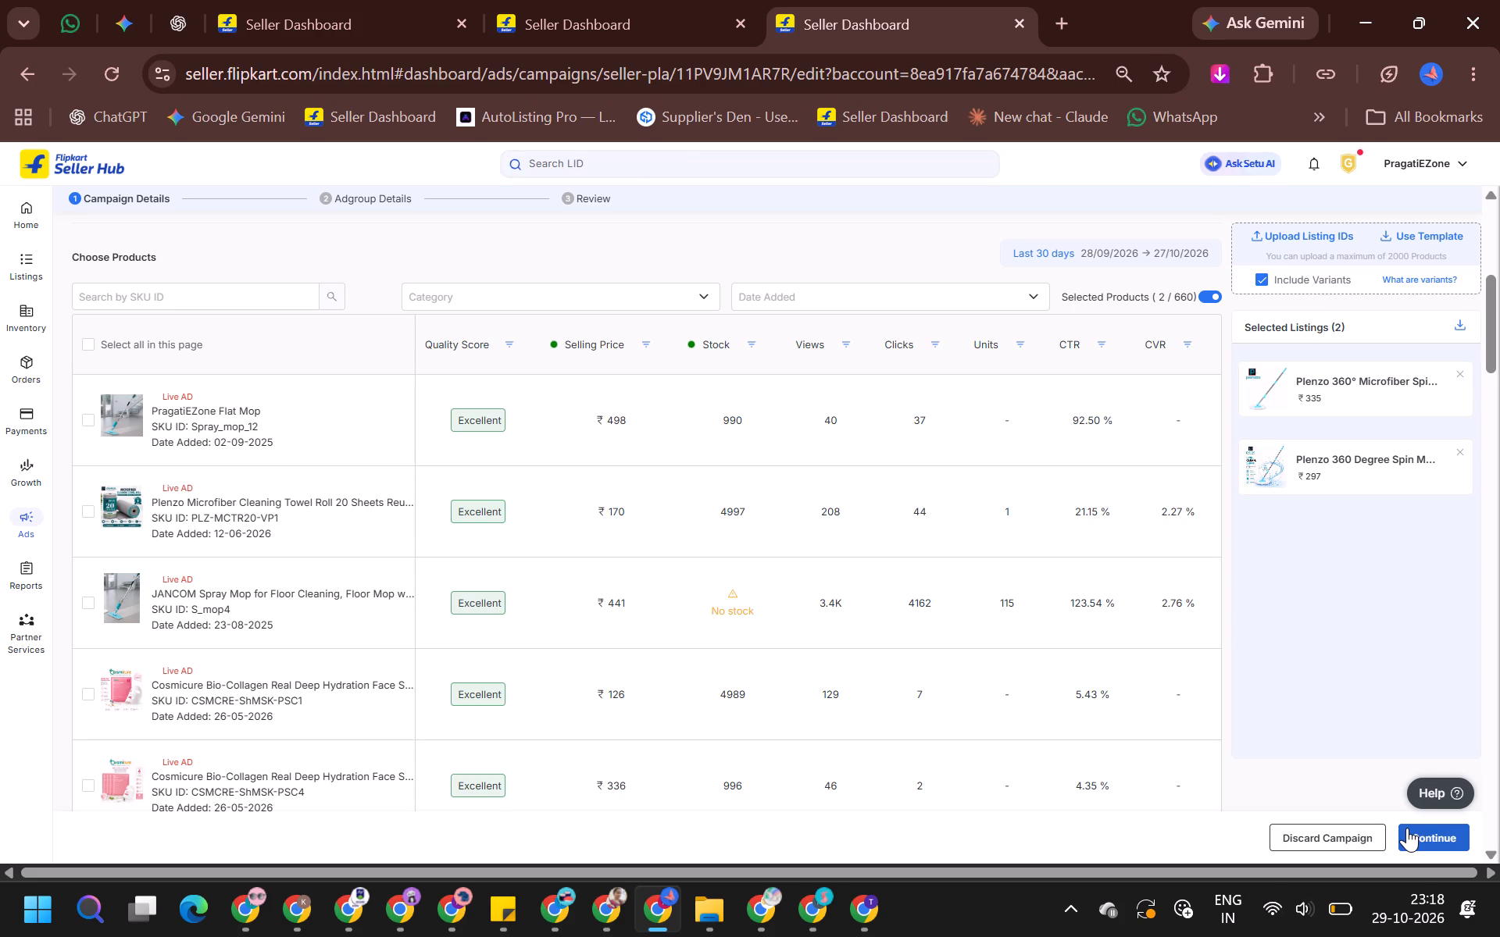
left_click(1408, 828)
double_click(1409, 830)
Shorten the cloned campaign's name to Clone of NIGHT-MOP-Stick_Campaign-2026-07- and proceed to the adgroup details.
scroll(1001, 593, "up", 6)
scroll(1001, 593, "up", 20)
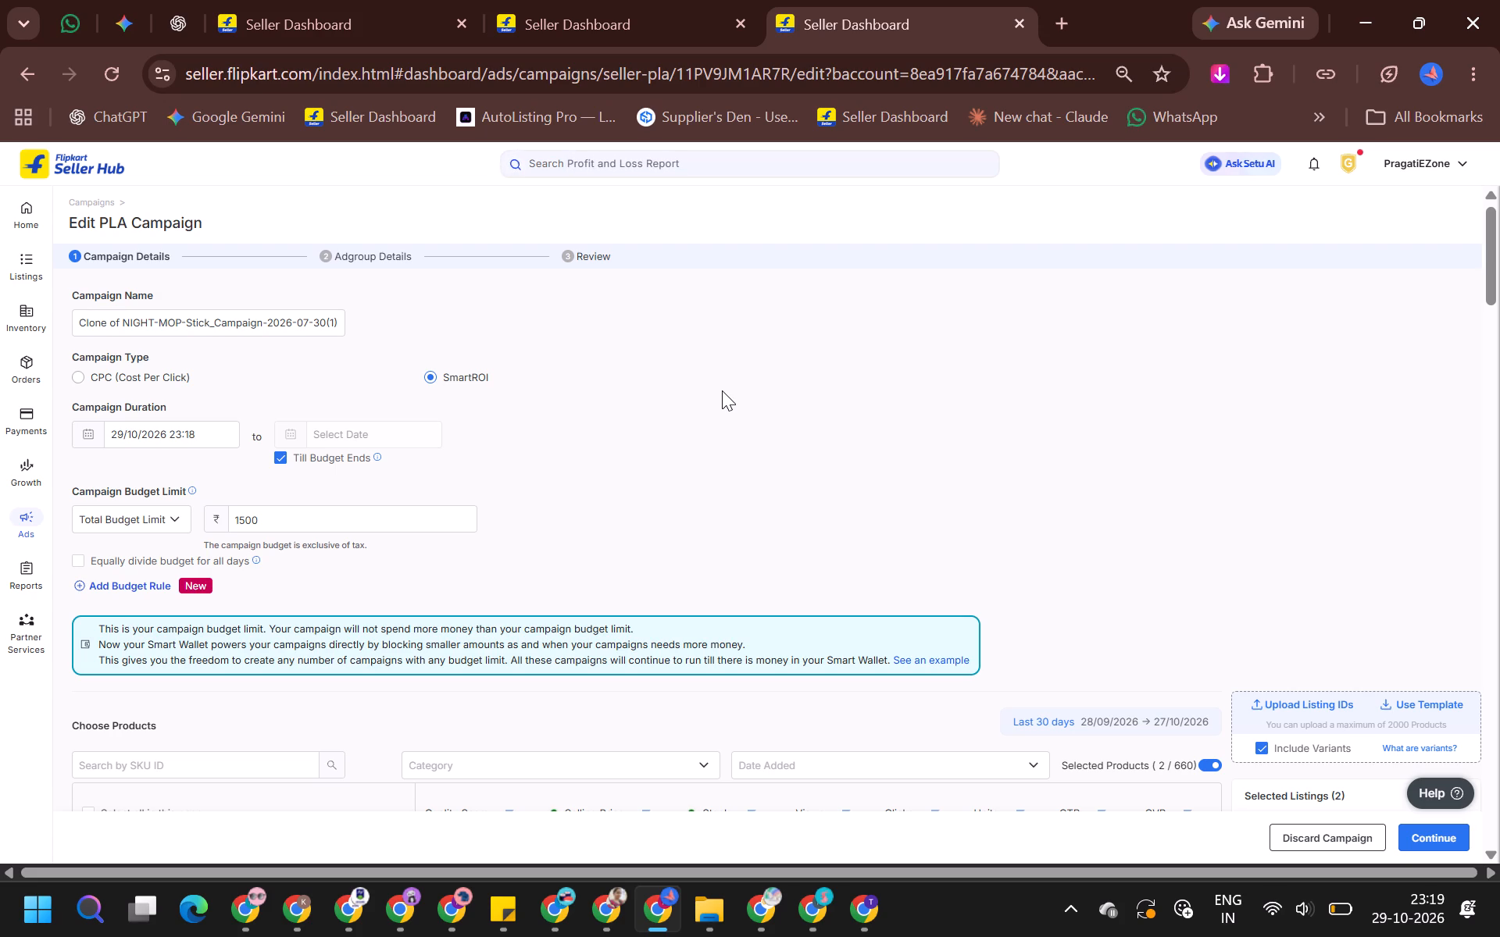
left_click_drag(324, 332, 336, 332)
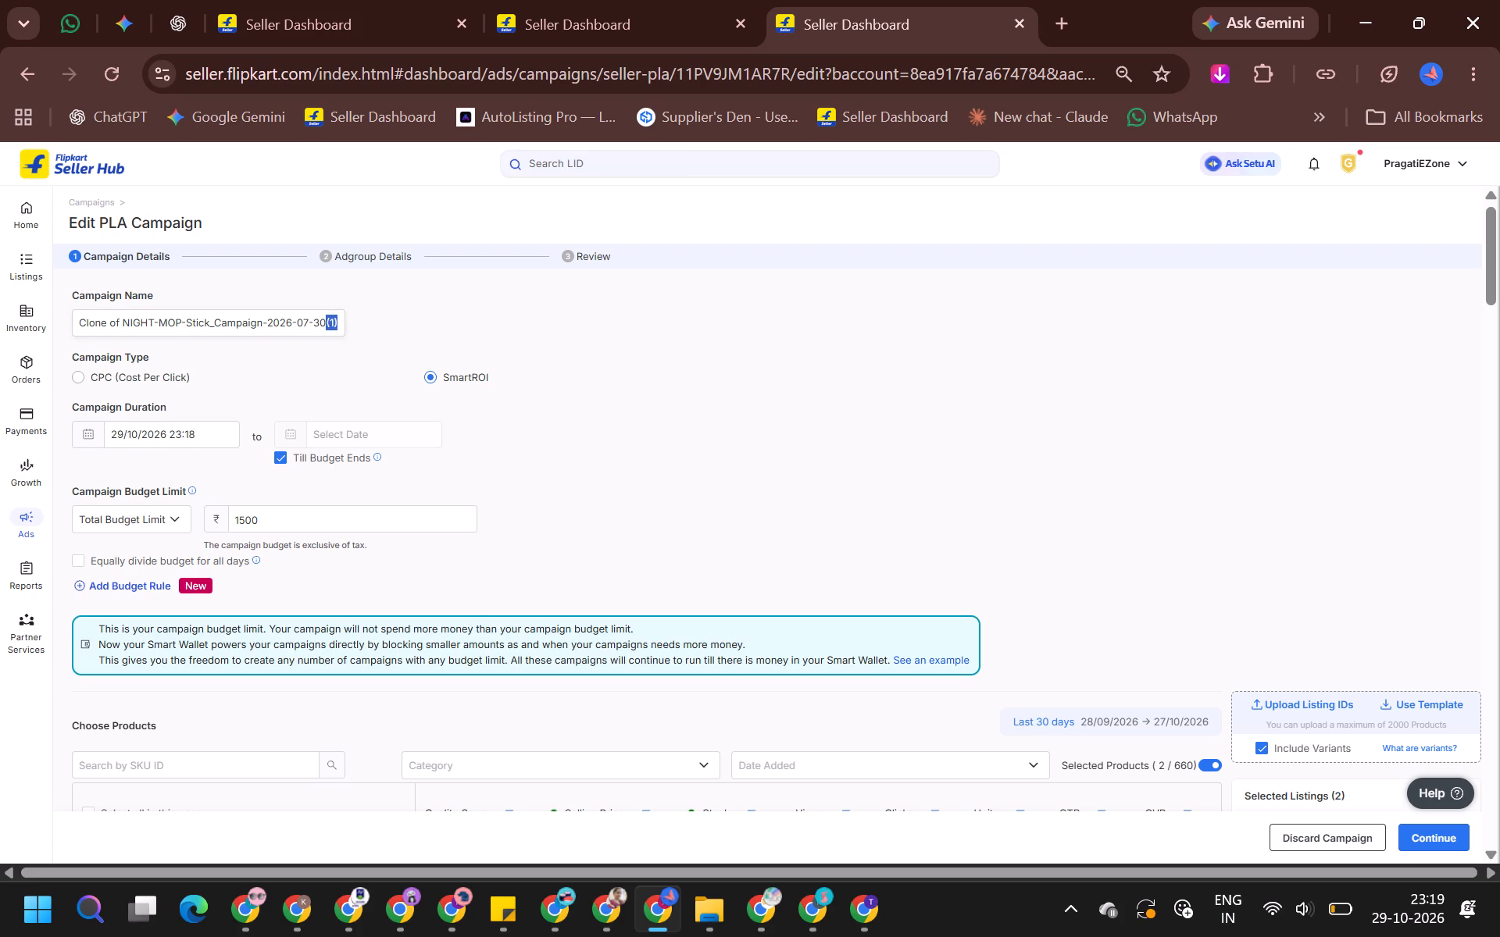
key("BackSpace")
key("BackSpace")
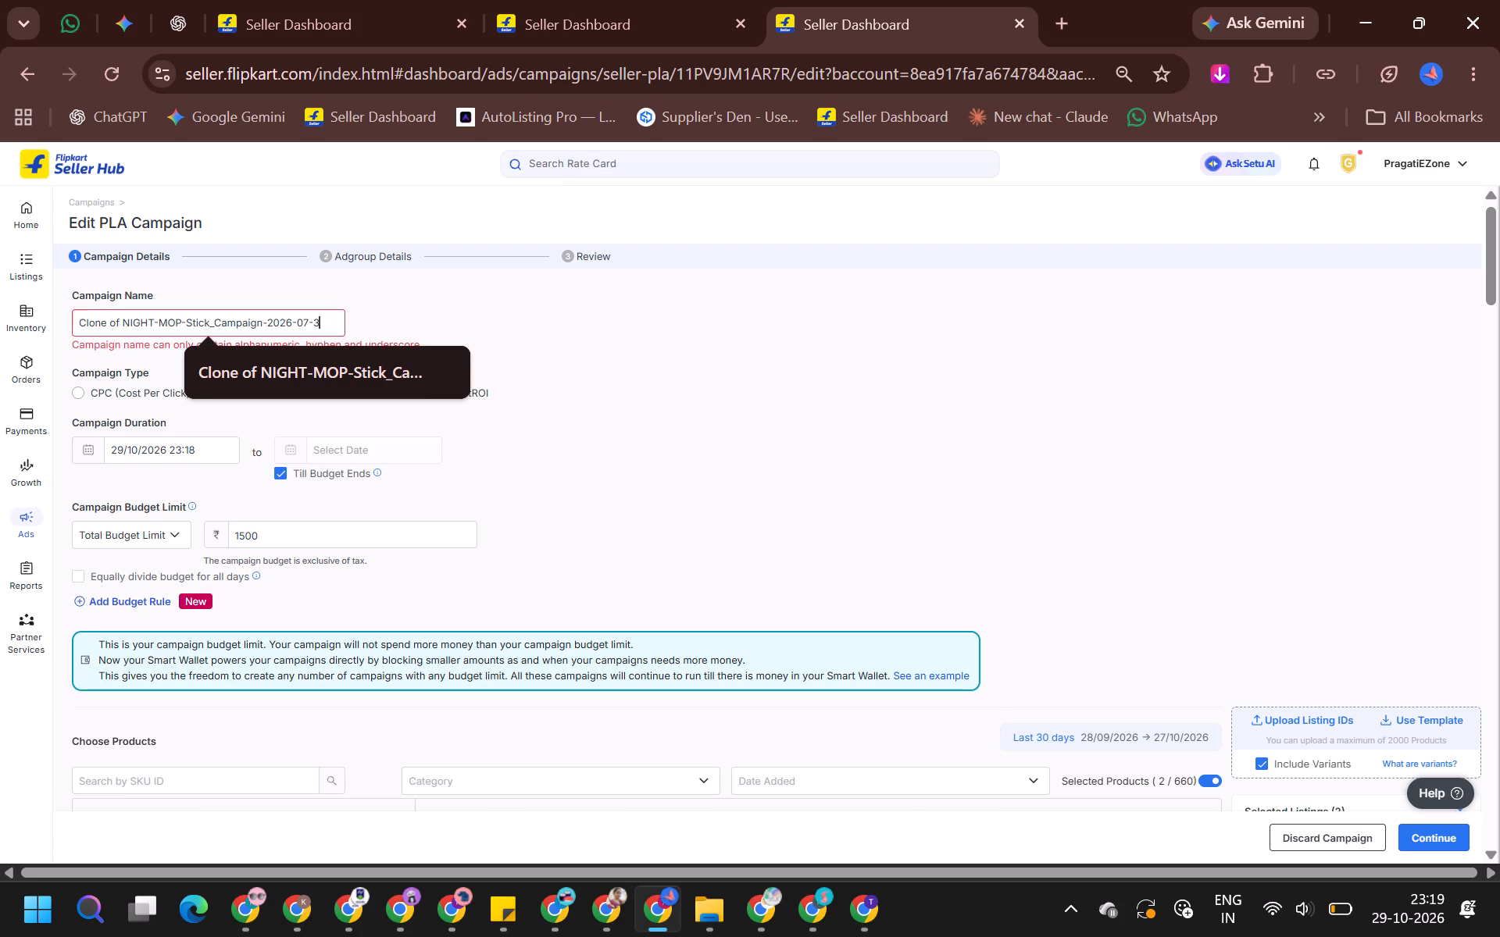
key("BackSpace")
left_click(514, 365)
scroll(909, 597, "down", 10)
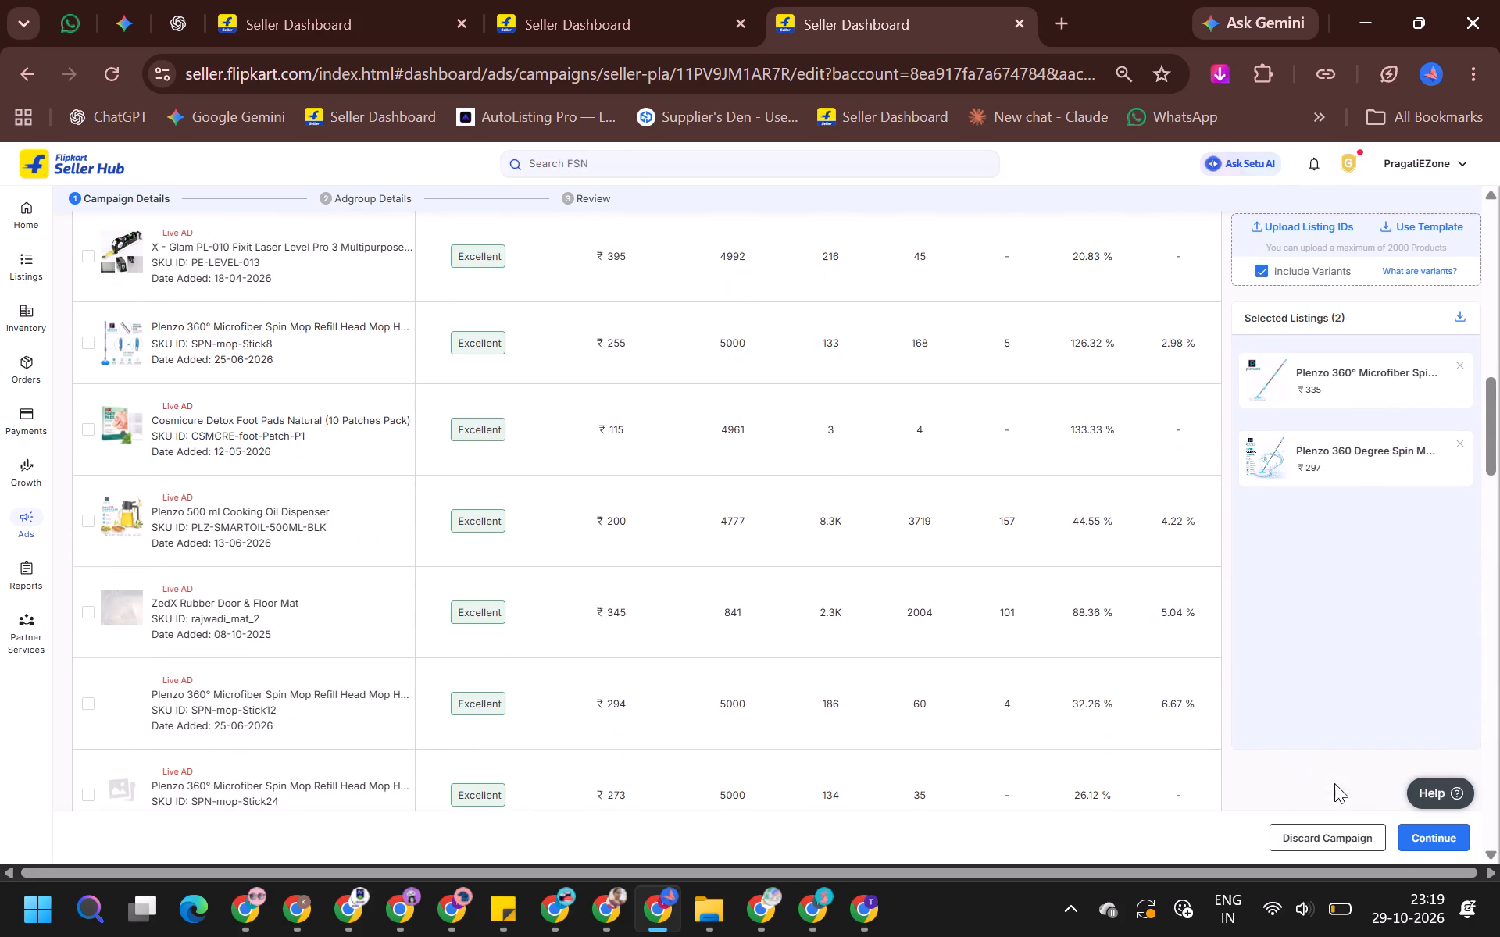
left_click(1422, 828)
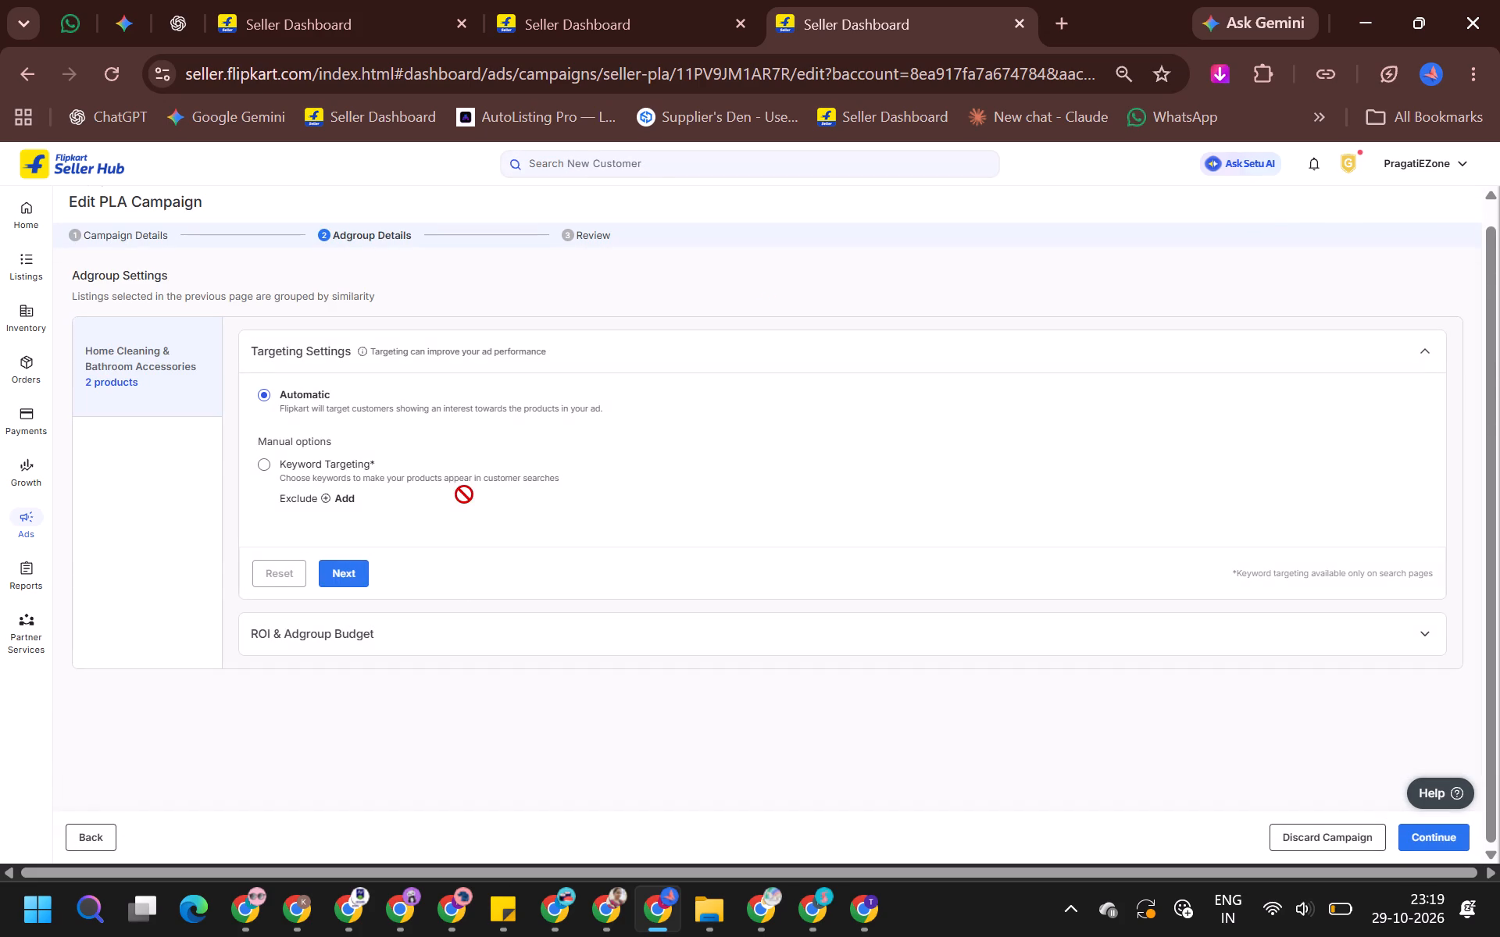
Keep automatic targeting, set the adgroup's ROI to 8, save it and submit the campaign update.
left_click(340, 612)
left_click(345, 586)
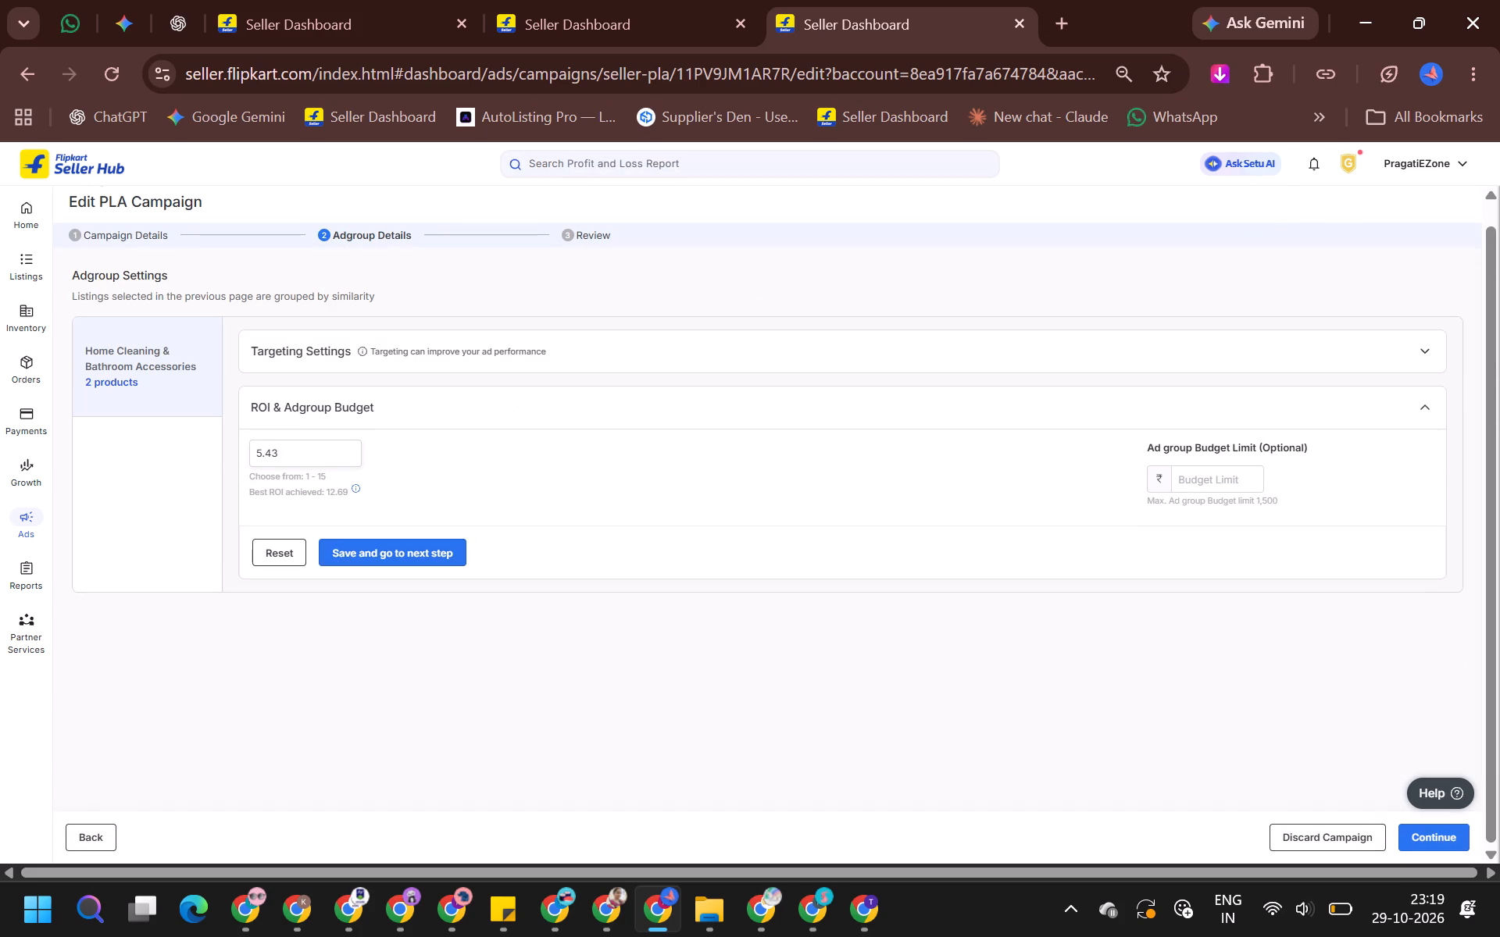
triple_click(348, 459)
key("8")
left_click(415, 560)
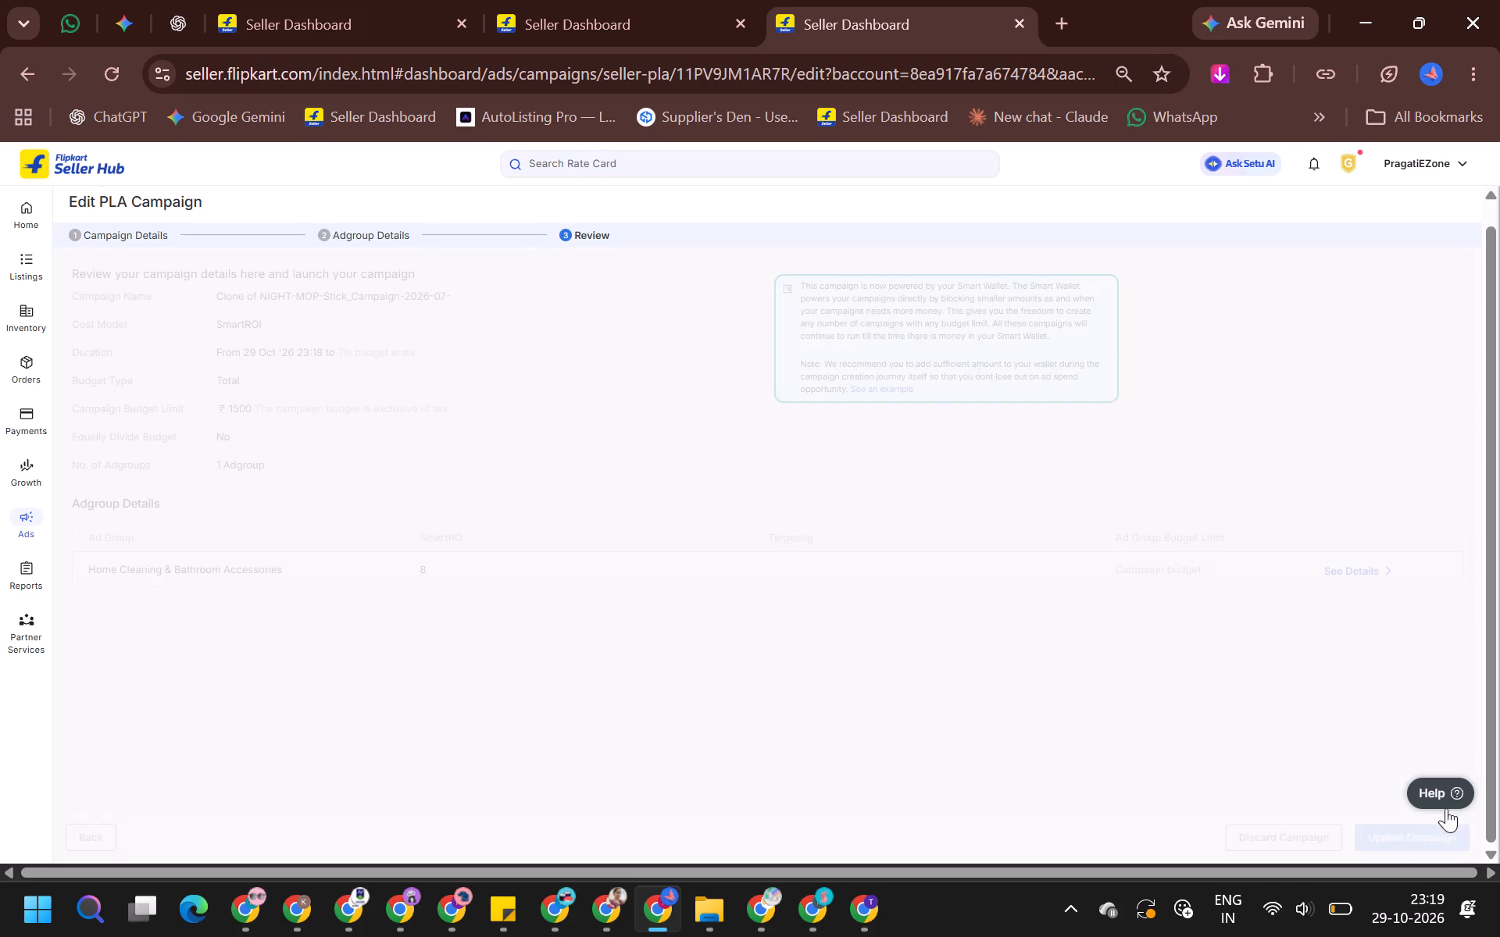
left_click(1448, 826)
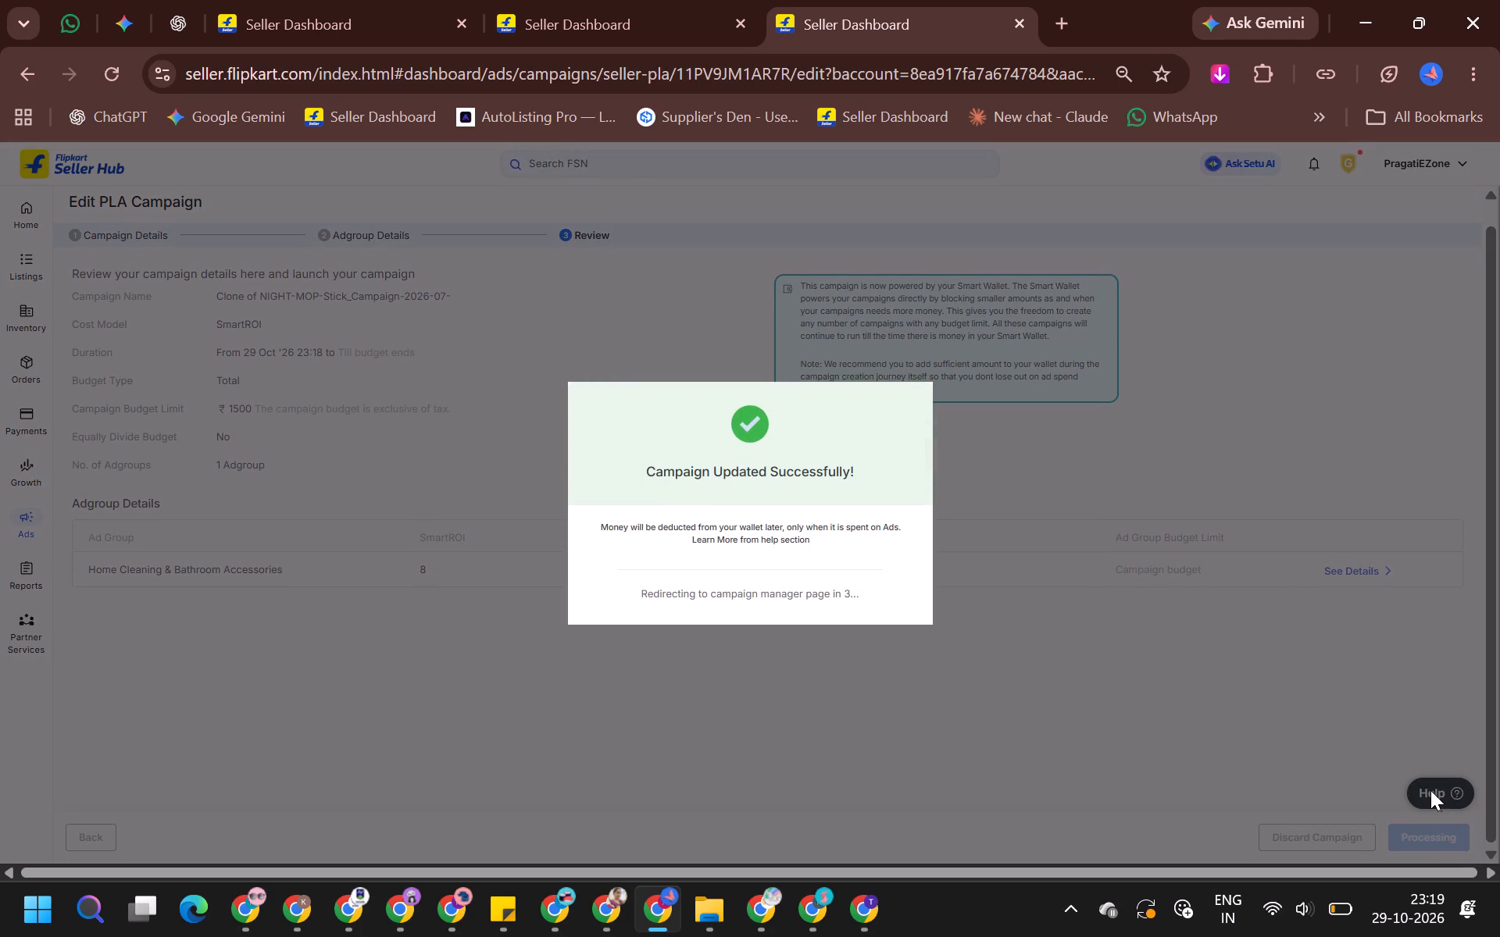
Close the two extra Seller Dashboard tabs in the PragatiEZone window, keeping its Campaign Manager open.
left_click(607, 913)
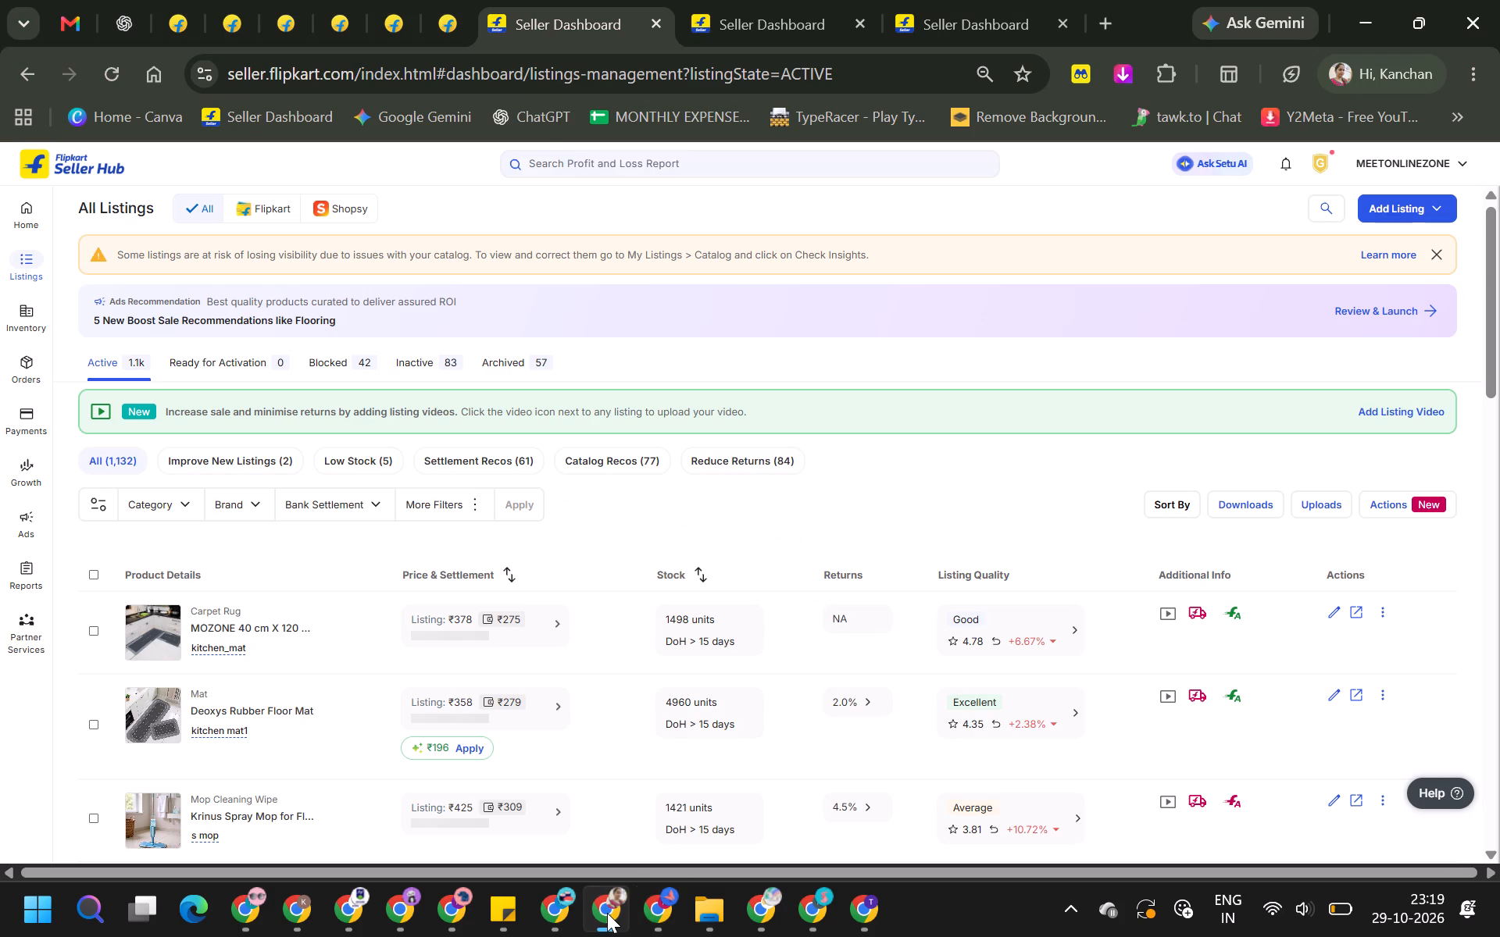
left_click(645, 916)
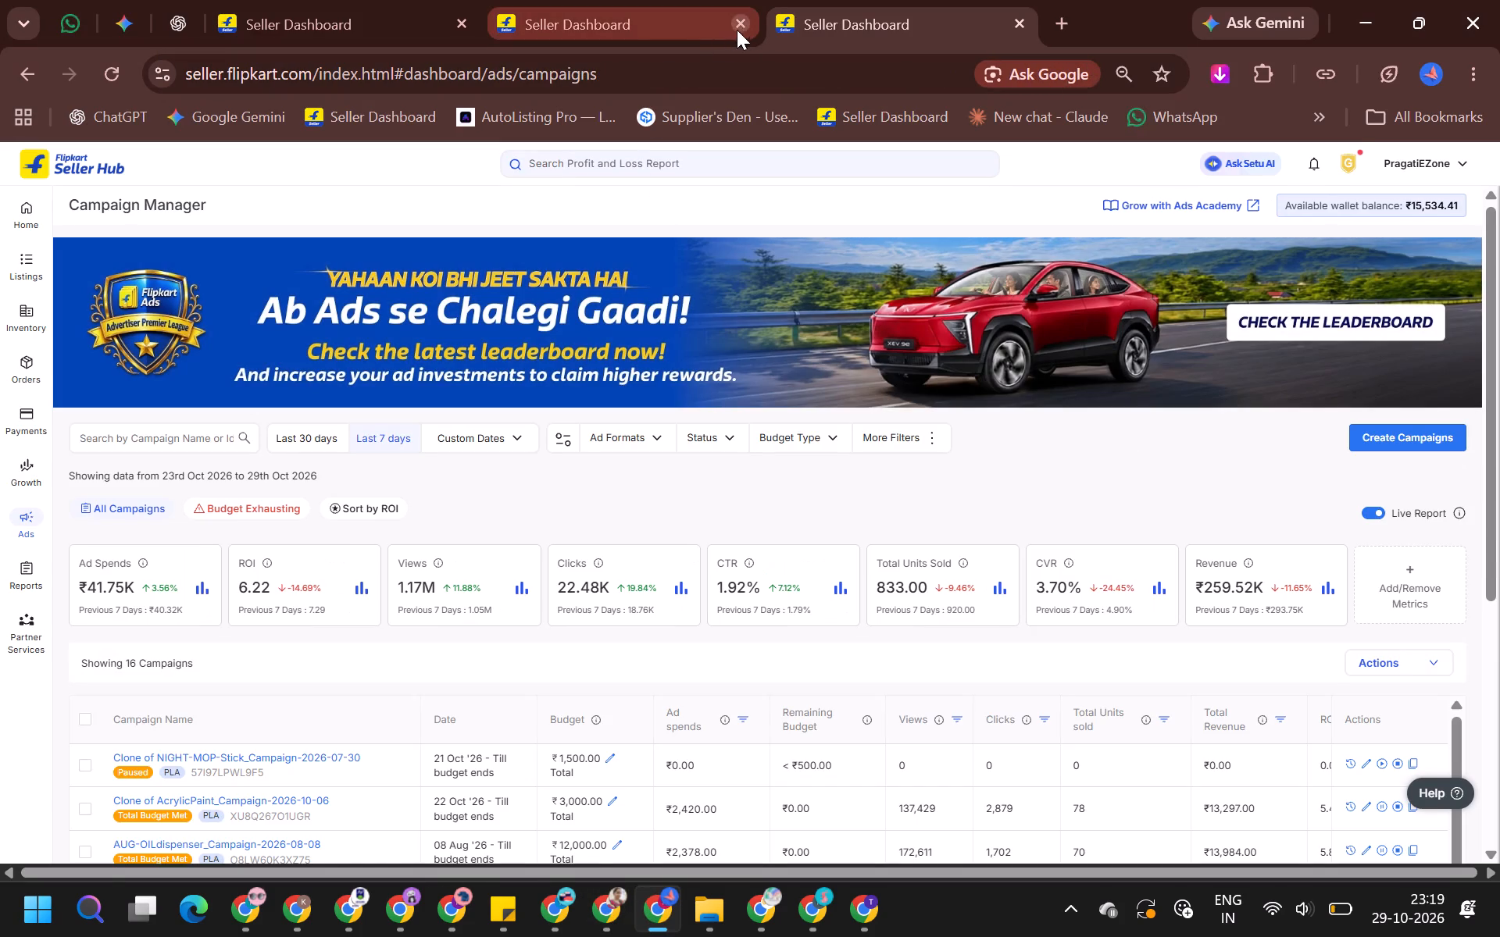
left_click(742, 30)
left_click(470, 30)
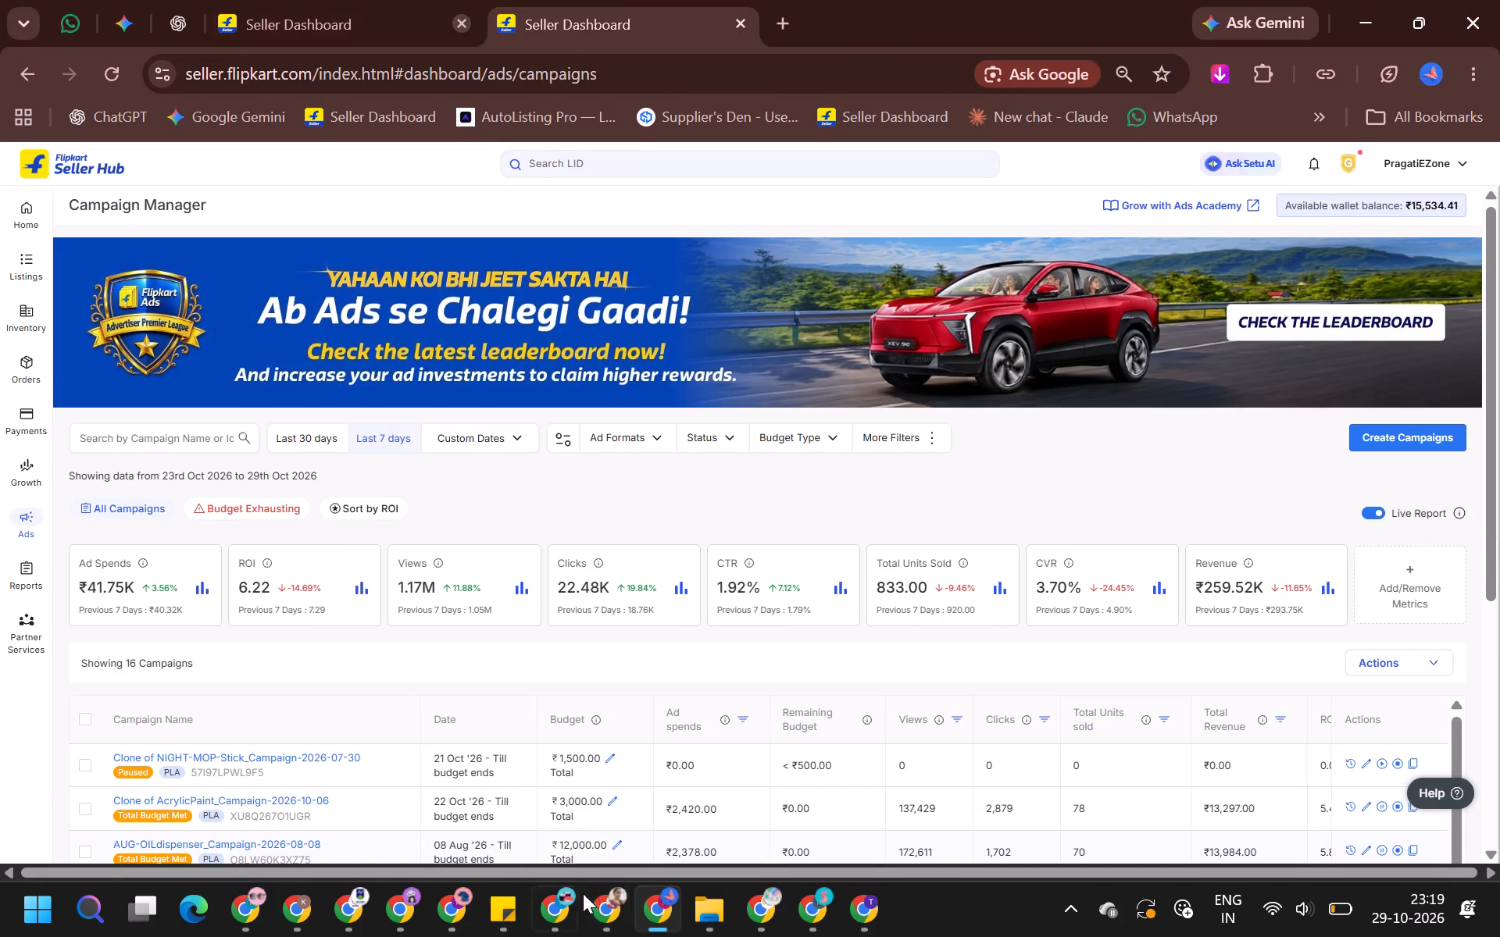
Switch to MEETONLINEZONE, close its middle dashboard tab and open the Campaign Manager in a new tab placed beside the listings tab.
left_click(608, 909)
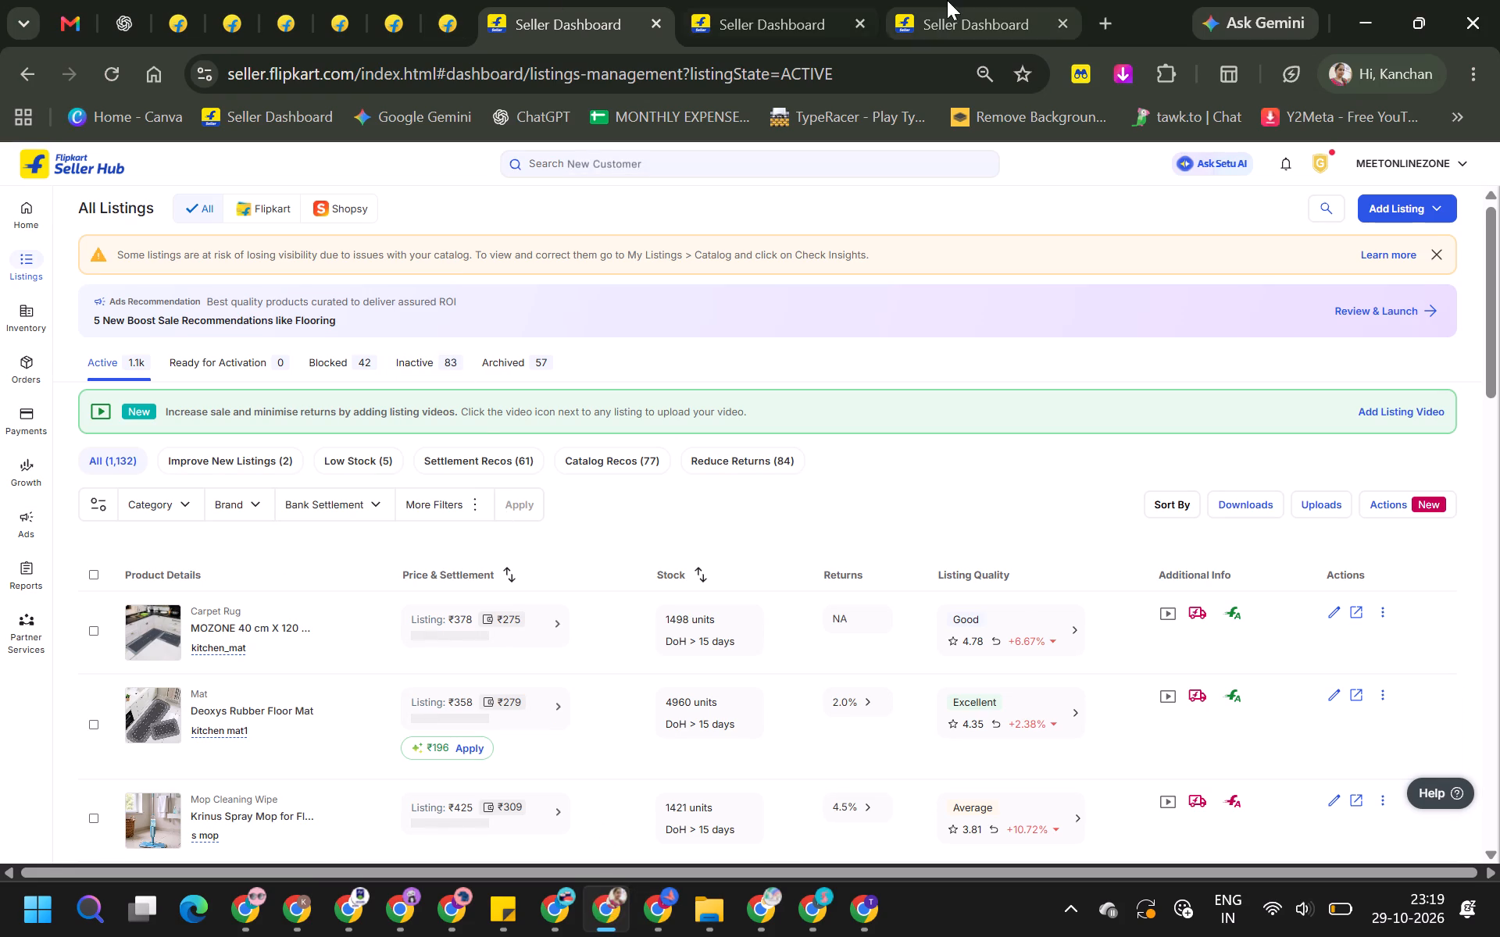
left_click(854, 27)
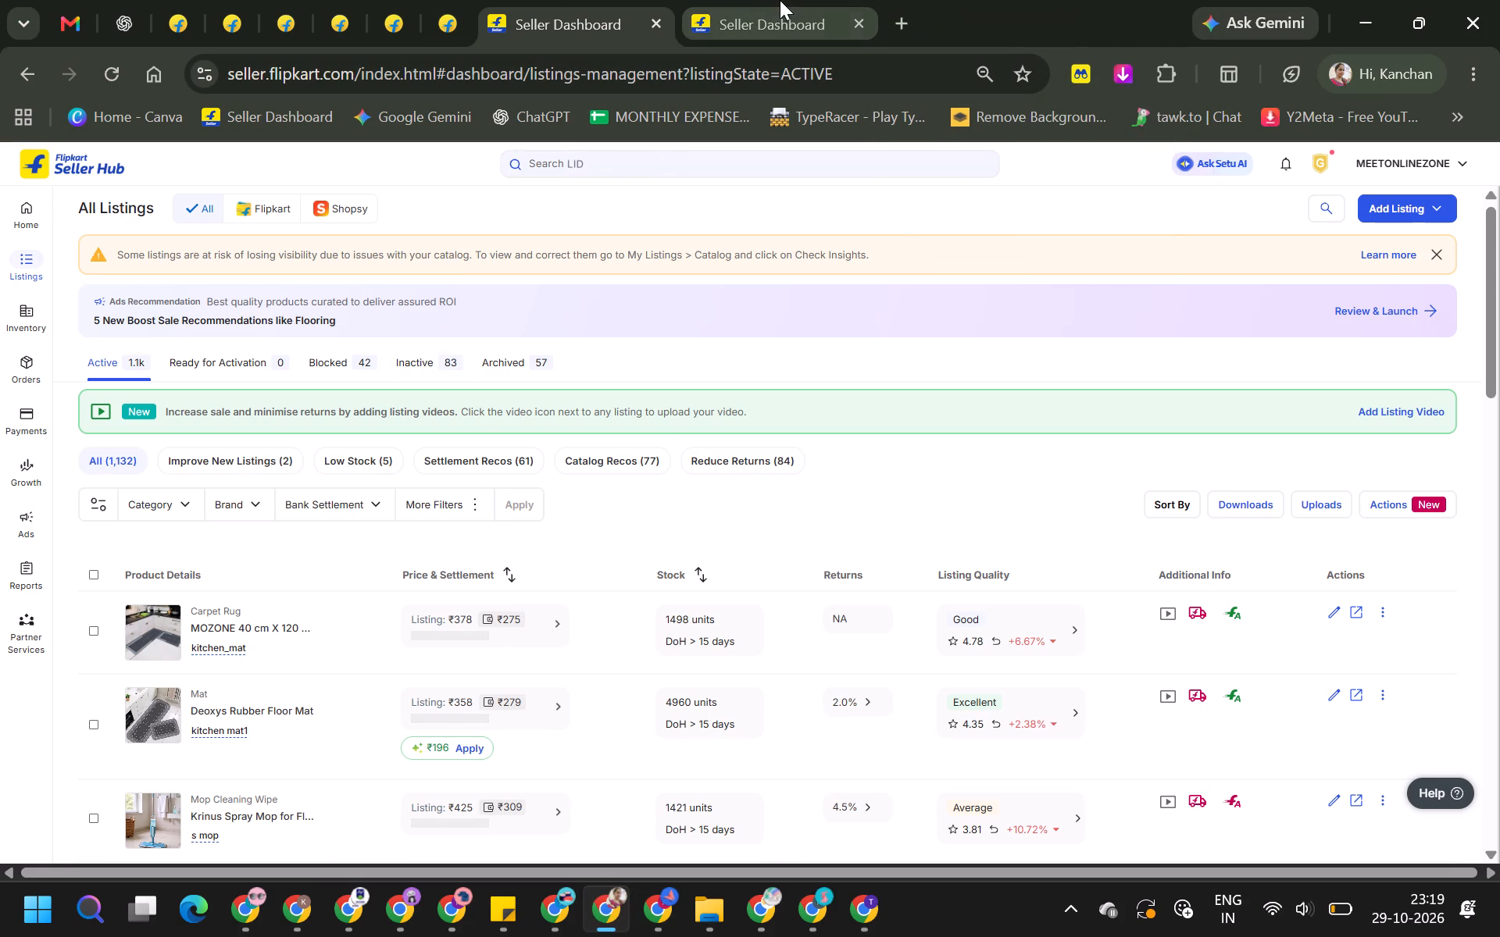
left_click(770, 0)
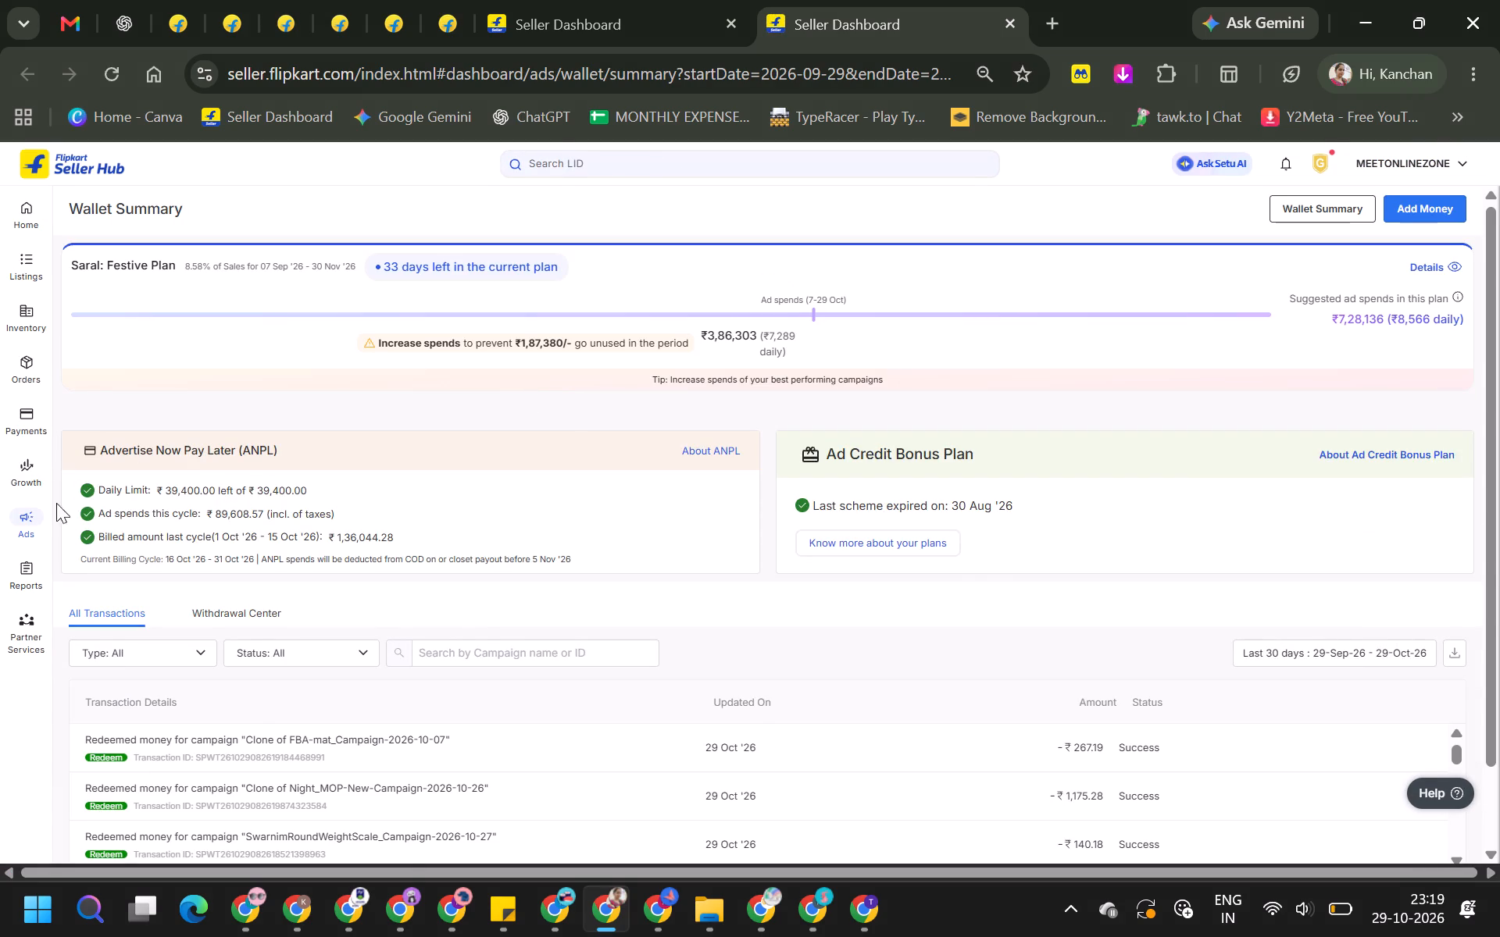
left_click(635, 0)
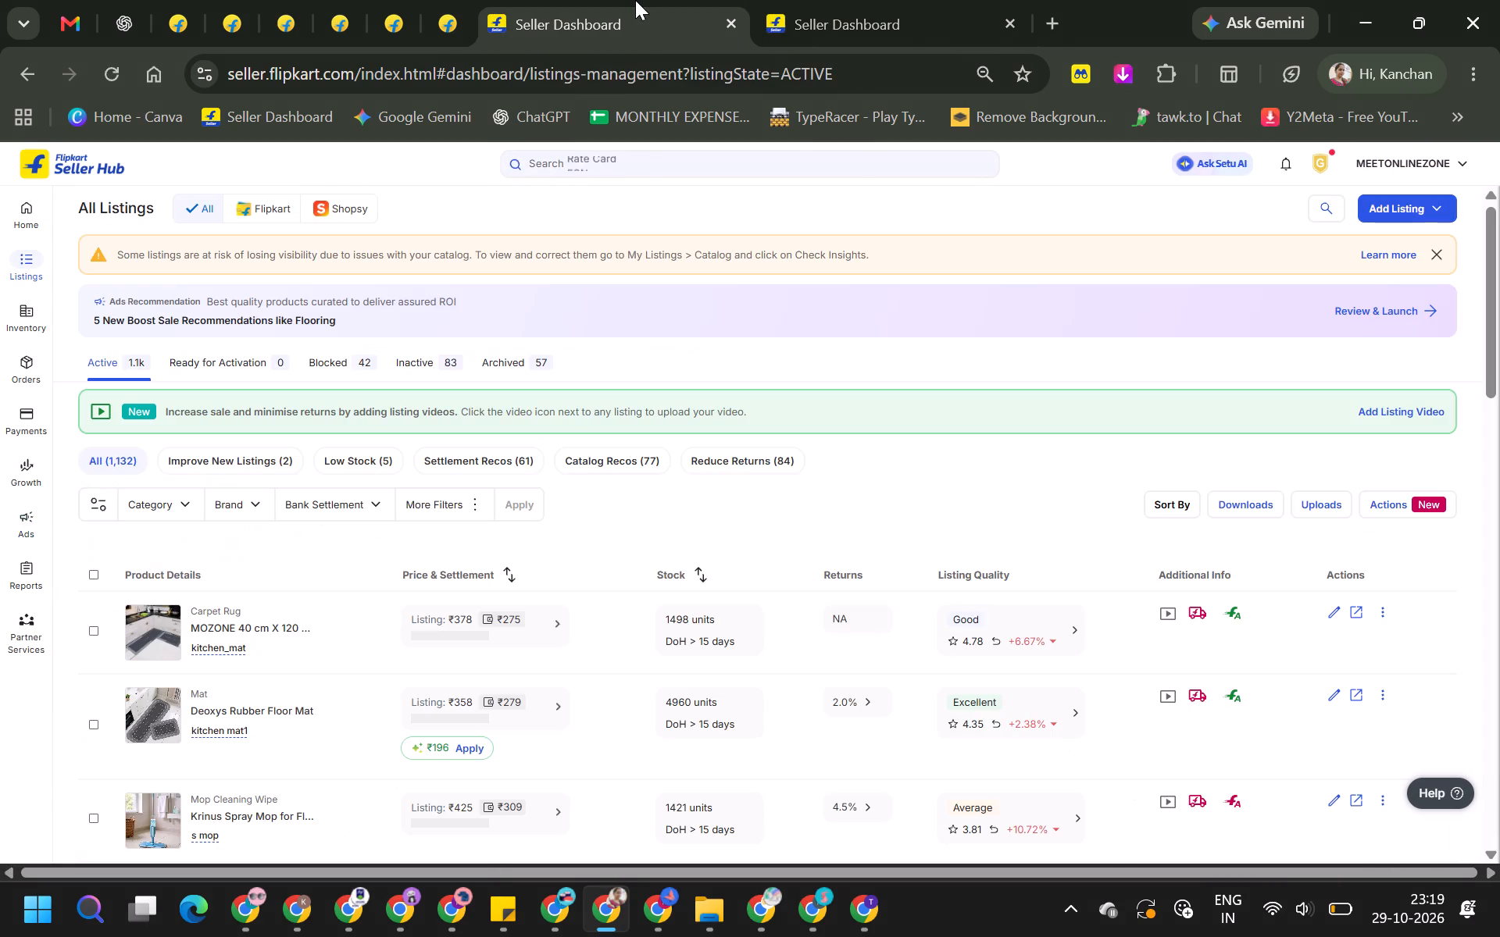
left_click(855, 0)
right_click(12, 520)
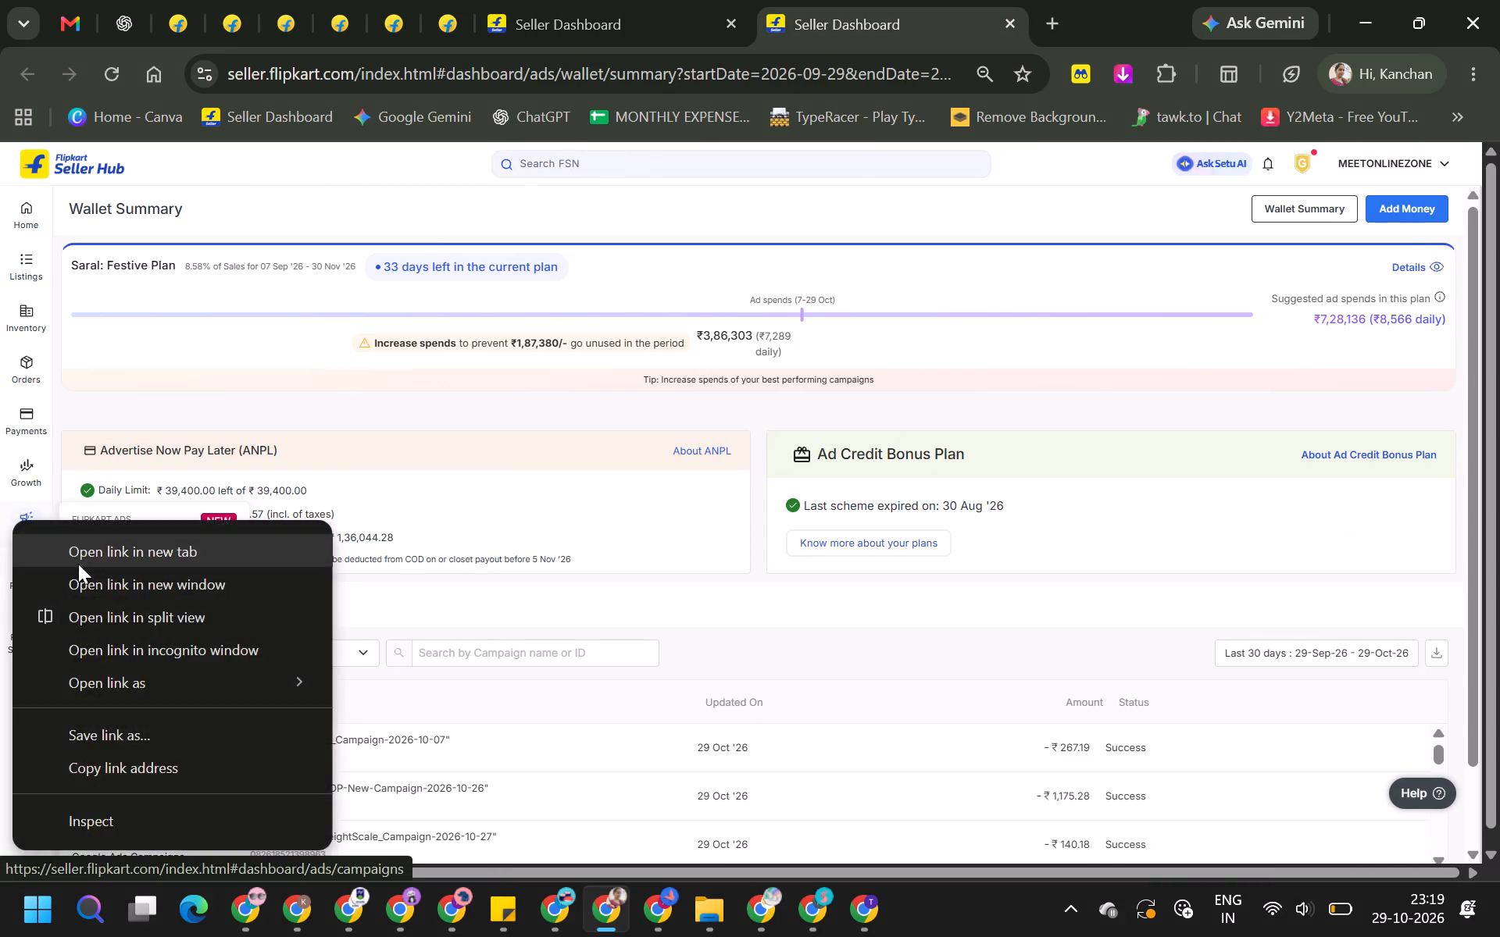
left_click(95, 563)
left_click(922, 0)
left_click_drag(980, 9, 823, 0)
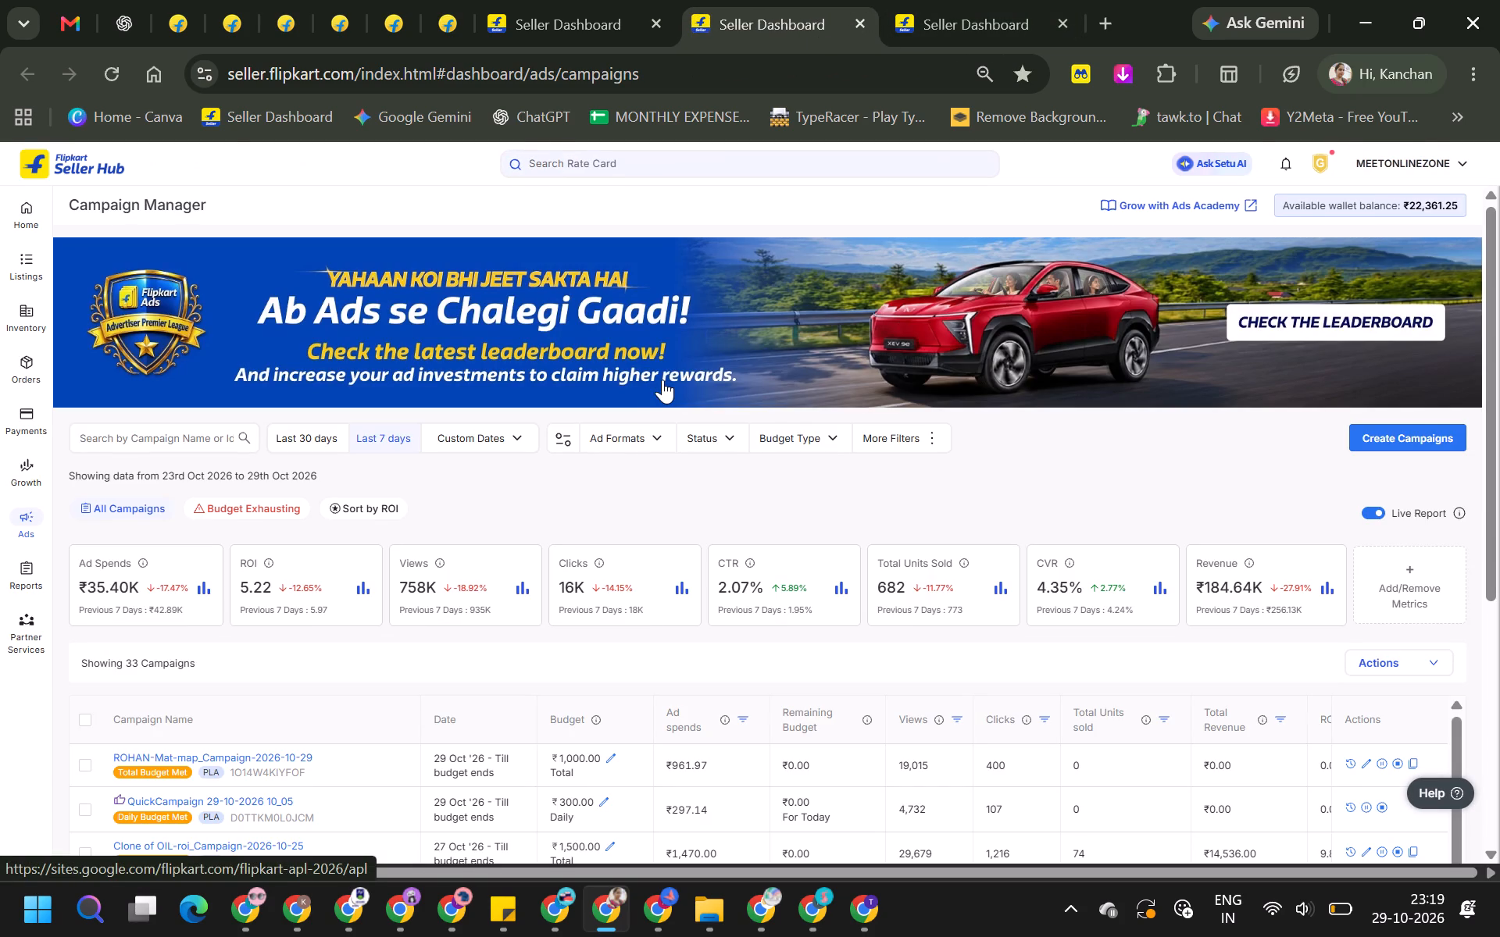
Limit MEETONLINEZONE's campaign data to the custom date 29 October 2026.
left_click(483, 441)
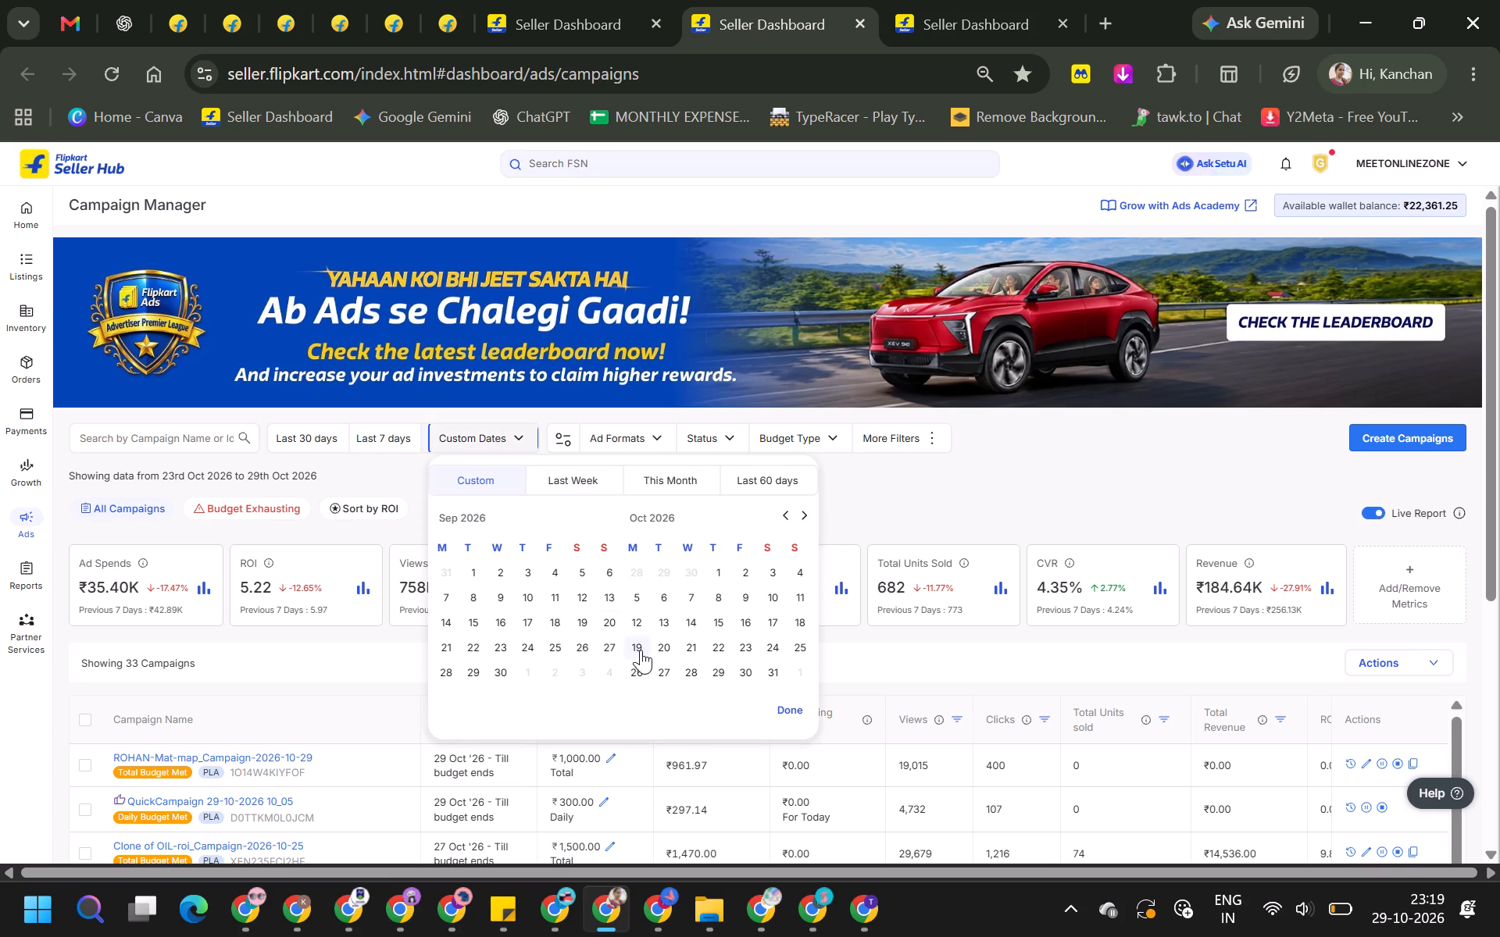
double_click(713, 675)
left_click(775, 712)
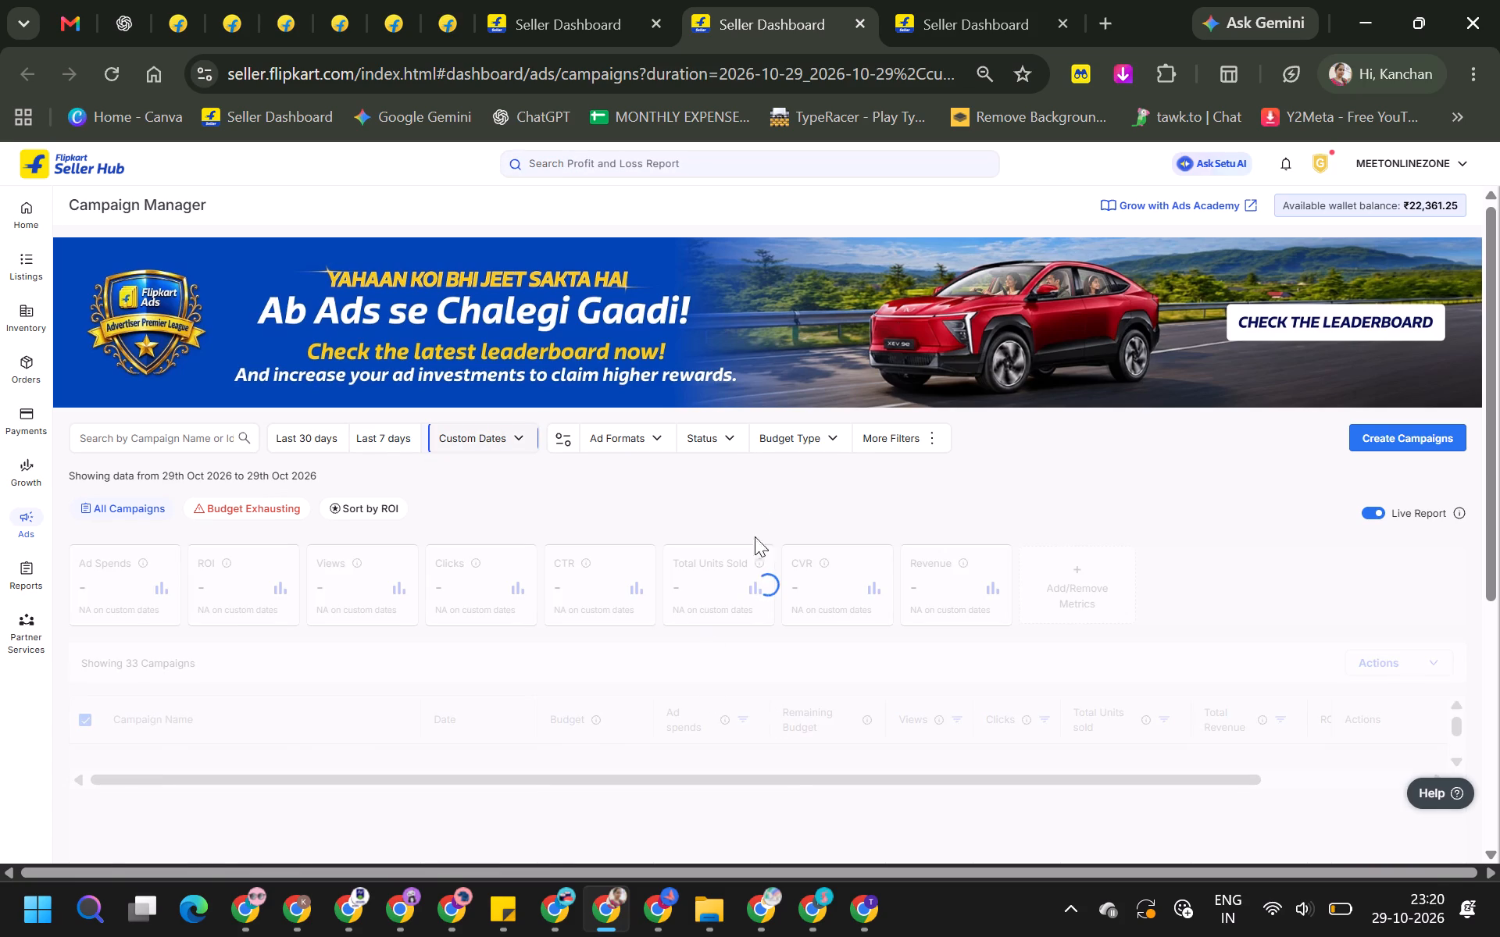
scroll(741, 400, "down", 4)
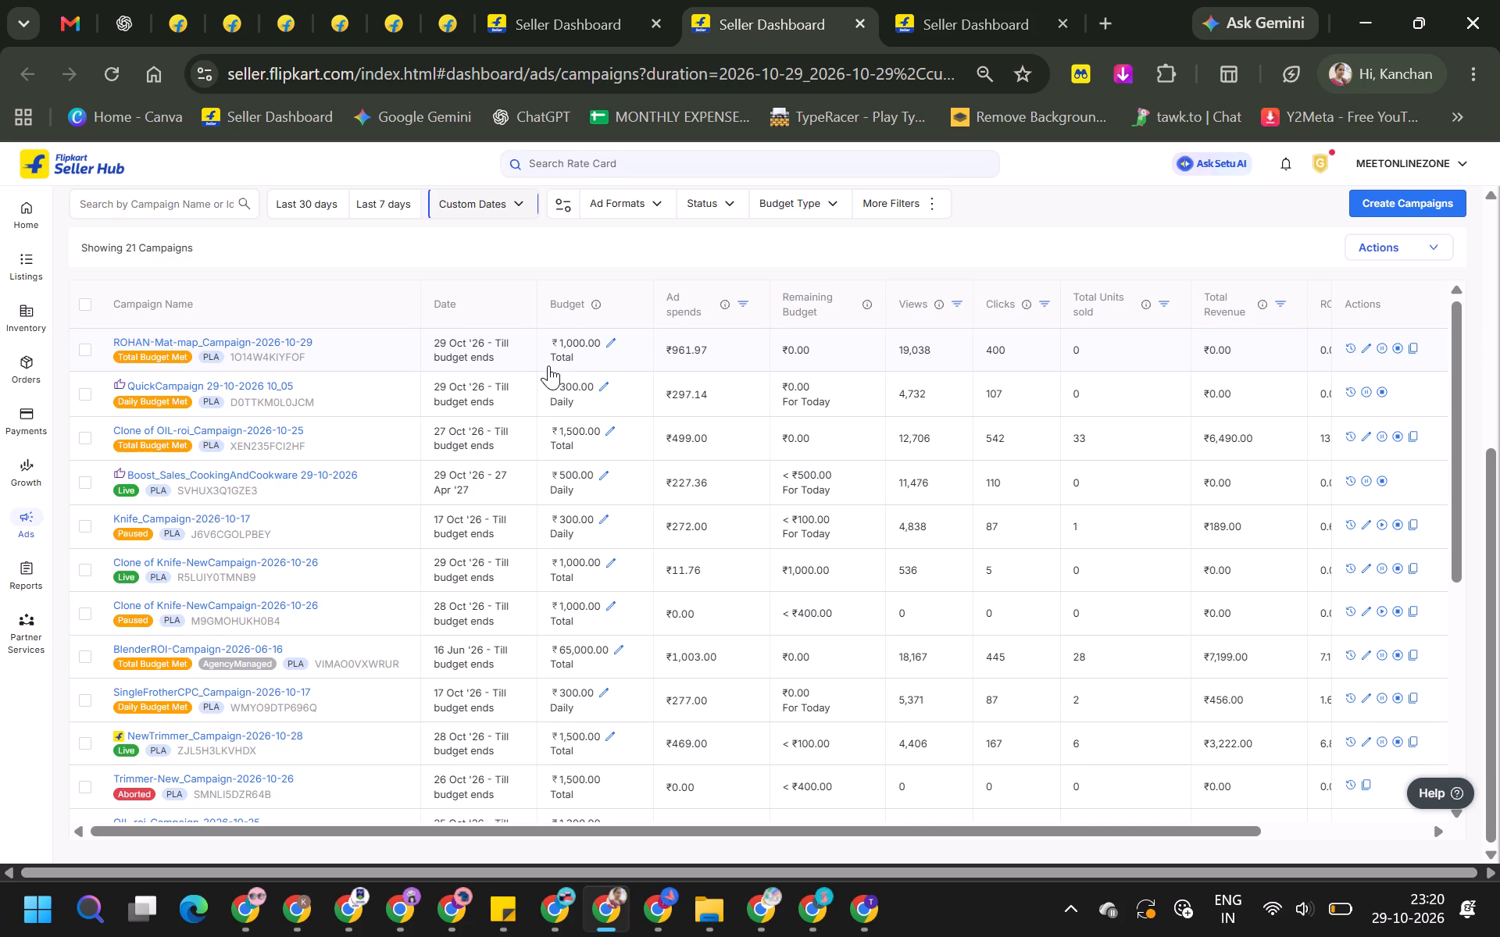
Switch to ROHANCART, open its home page to check today's sales figures, and return to the MEETONLINEZONE campaigns.
left_click(758, 918)
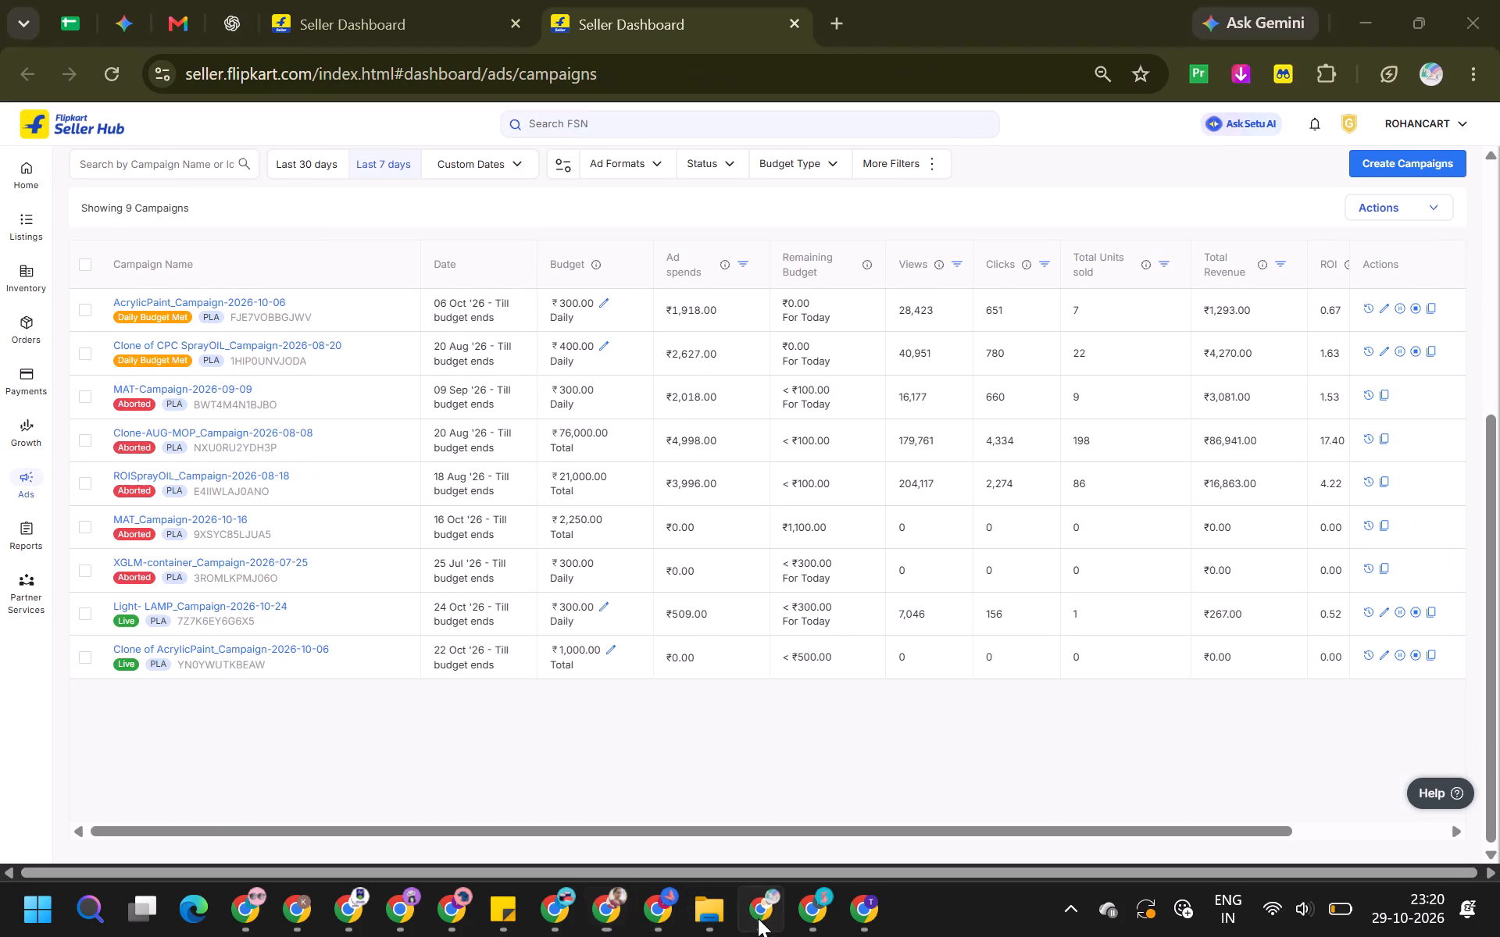
left_click(302, 0)
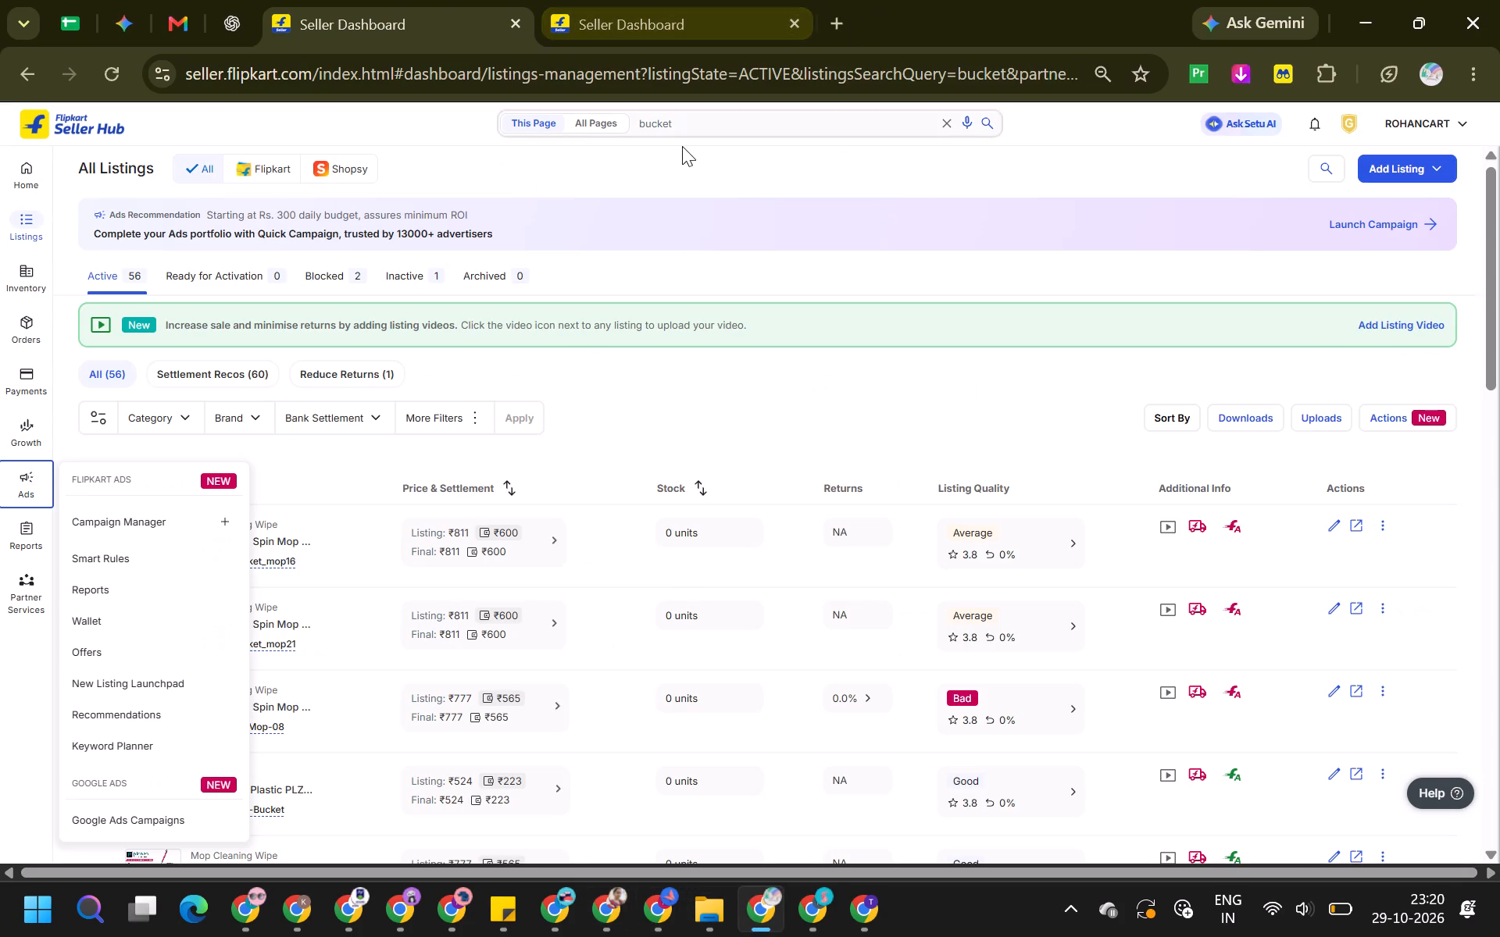
left_click(14, 162)
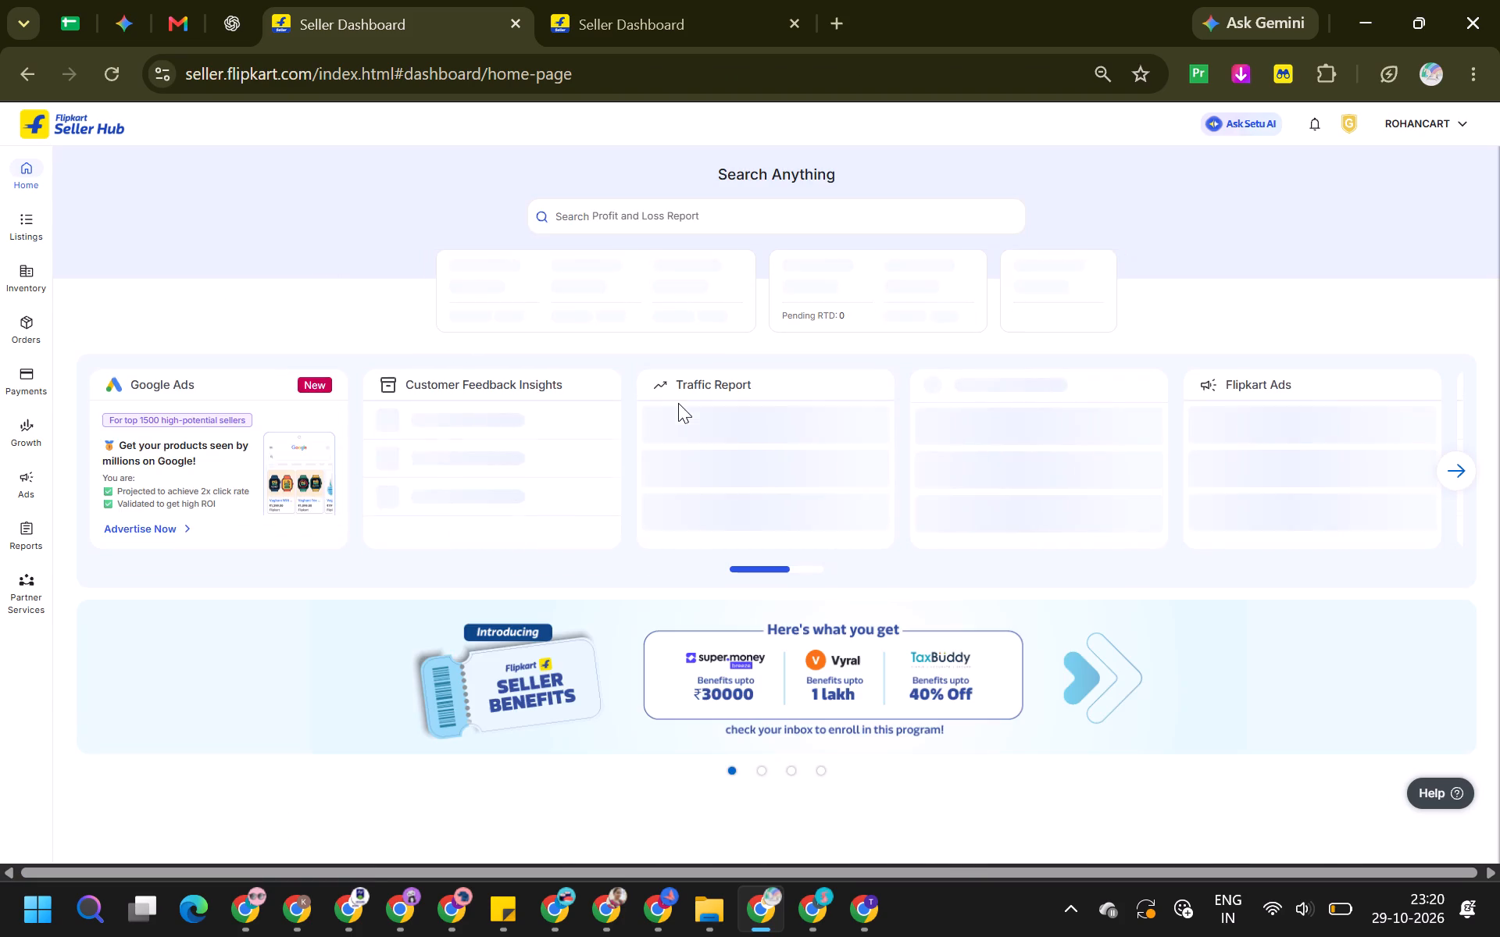
left_click(1355, 9)
Set the total budget of ROHAN-Mat-map_Campaign-2026-10-29 to ₹1100.
left_click(610, 342)
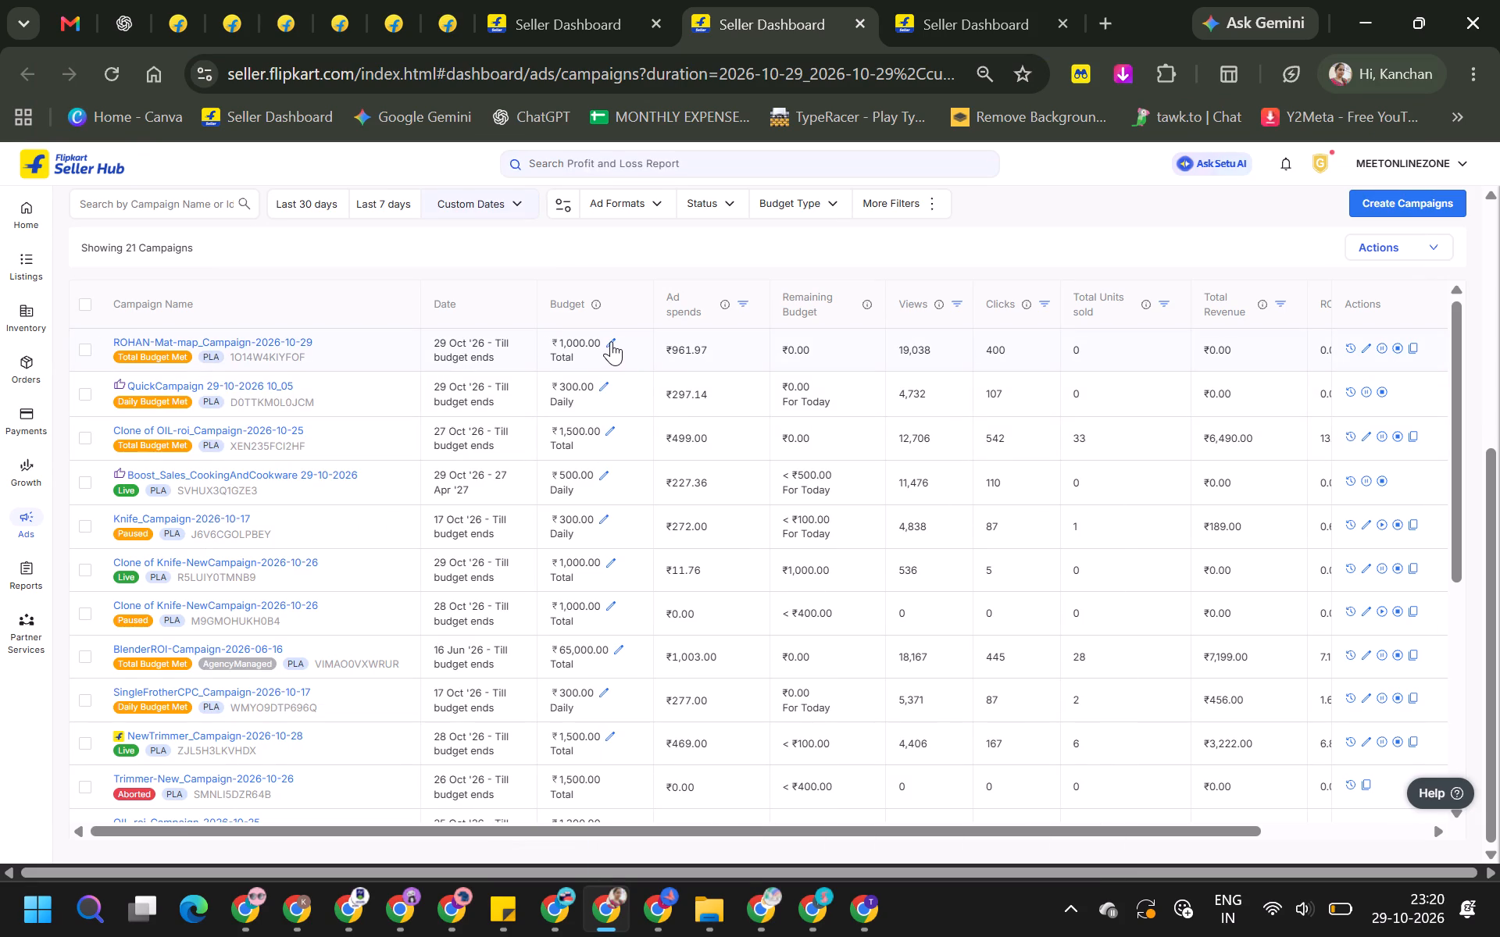
left_click_drag(663, 378, 745, 395)
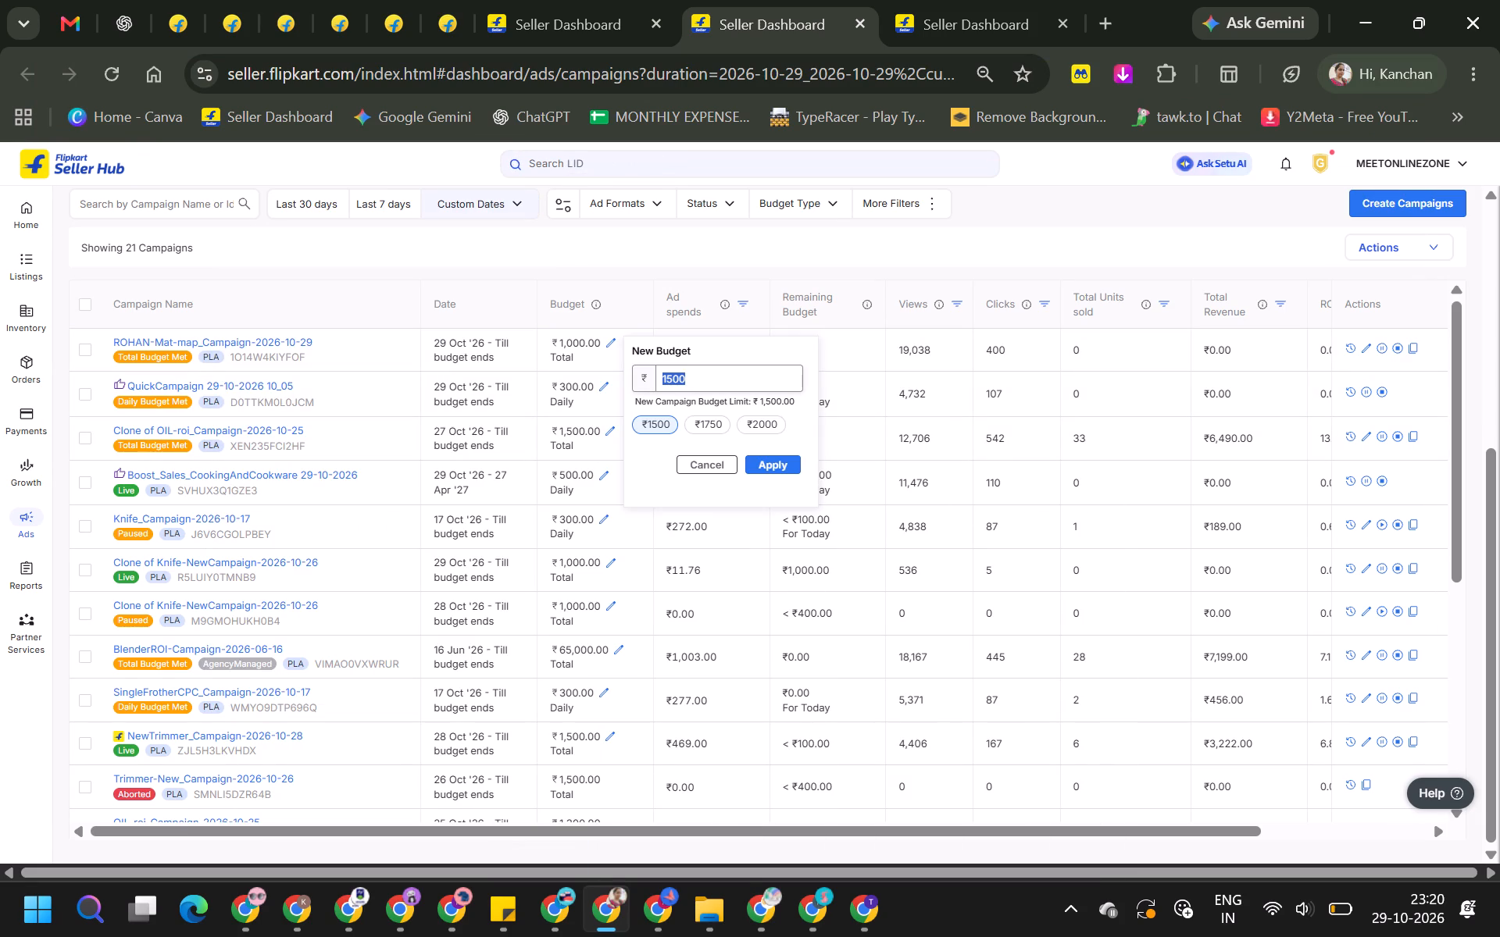
key("Right")
key("BackSpace")
key("BackSpace")
key("BackSpace")
type("100")
left_click(801, 459)
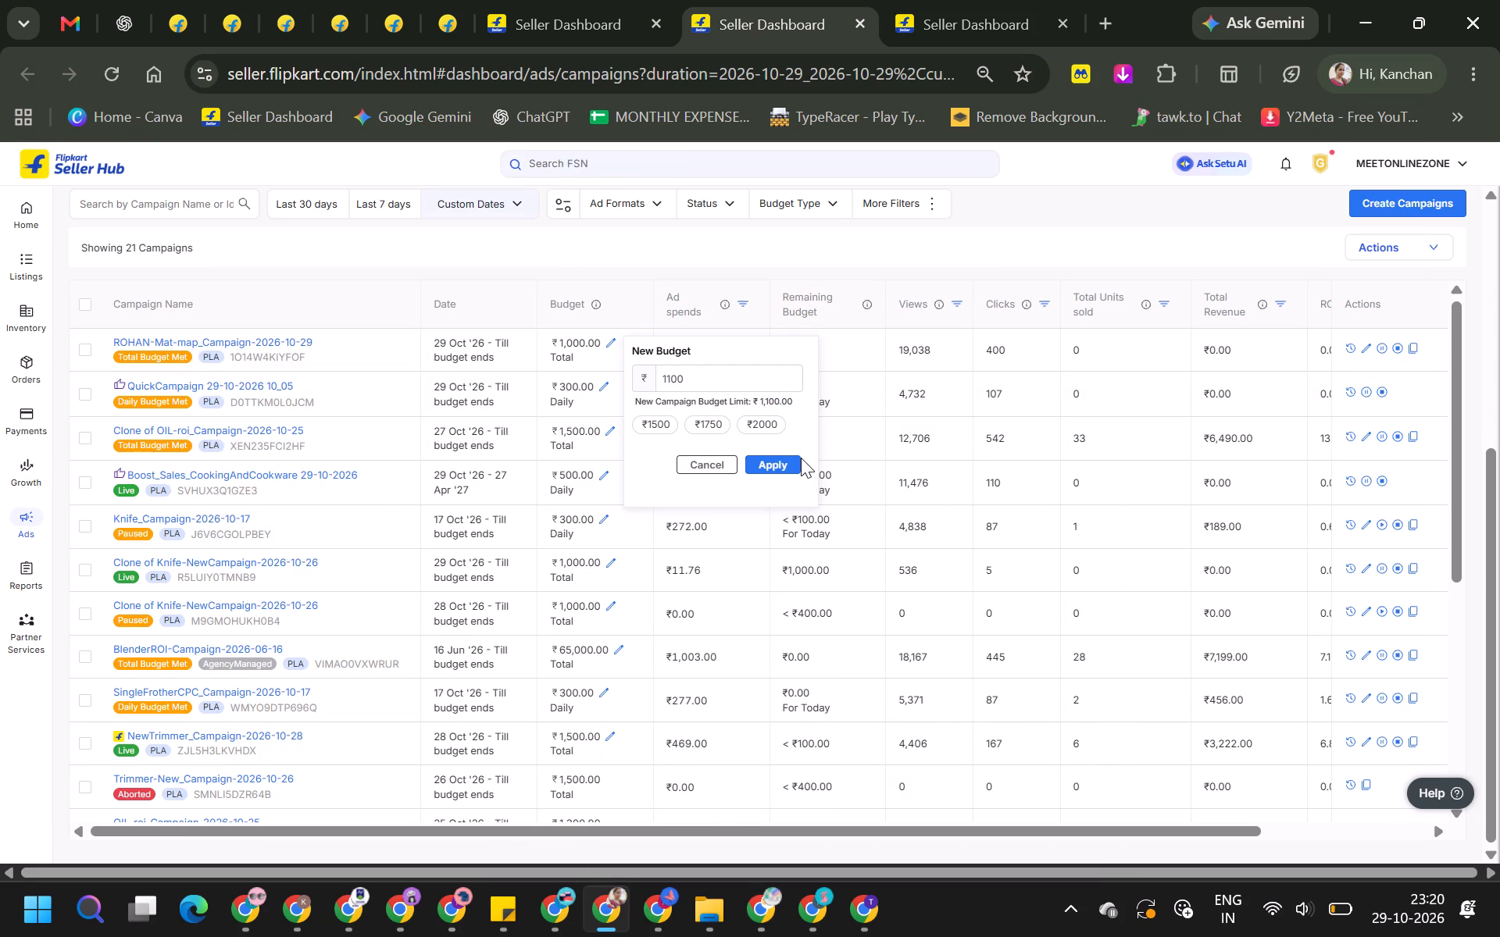
left_click(767, 468)
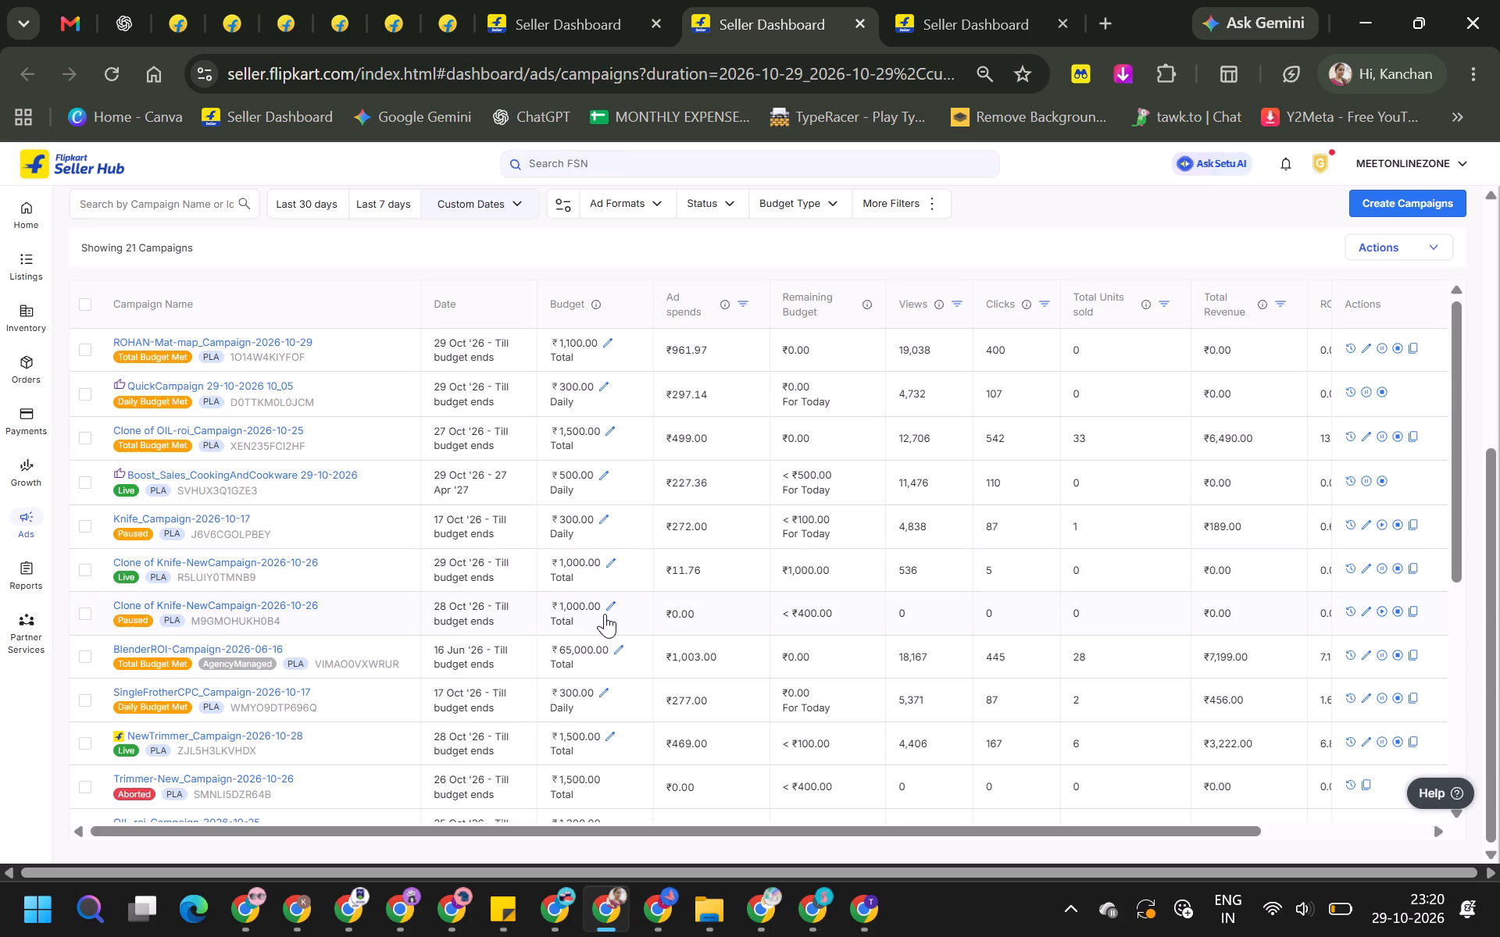
Abort the paused Clone of Knife-NewCampaign-2026-10-26 campaign.
left_click(1403, 614)
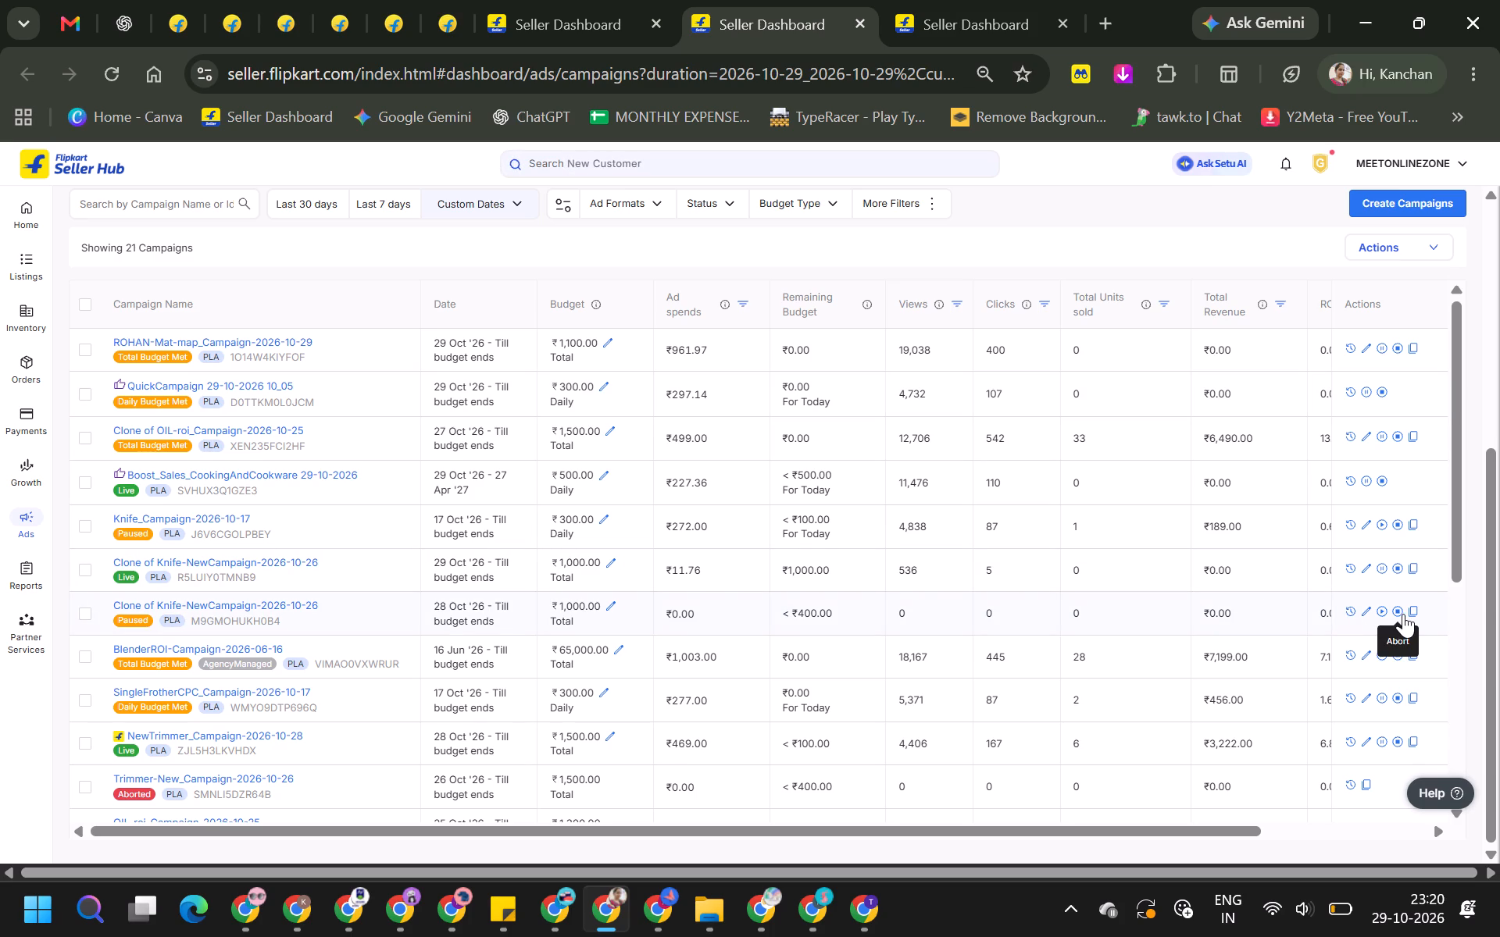
left_click(966, 554)
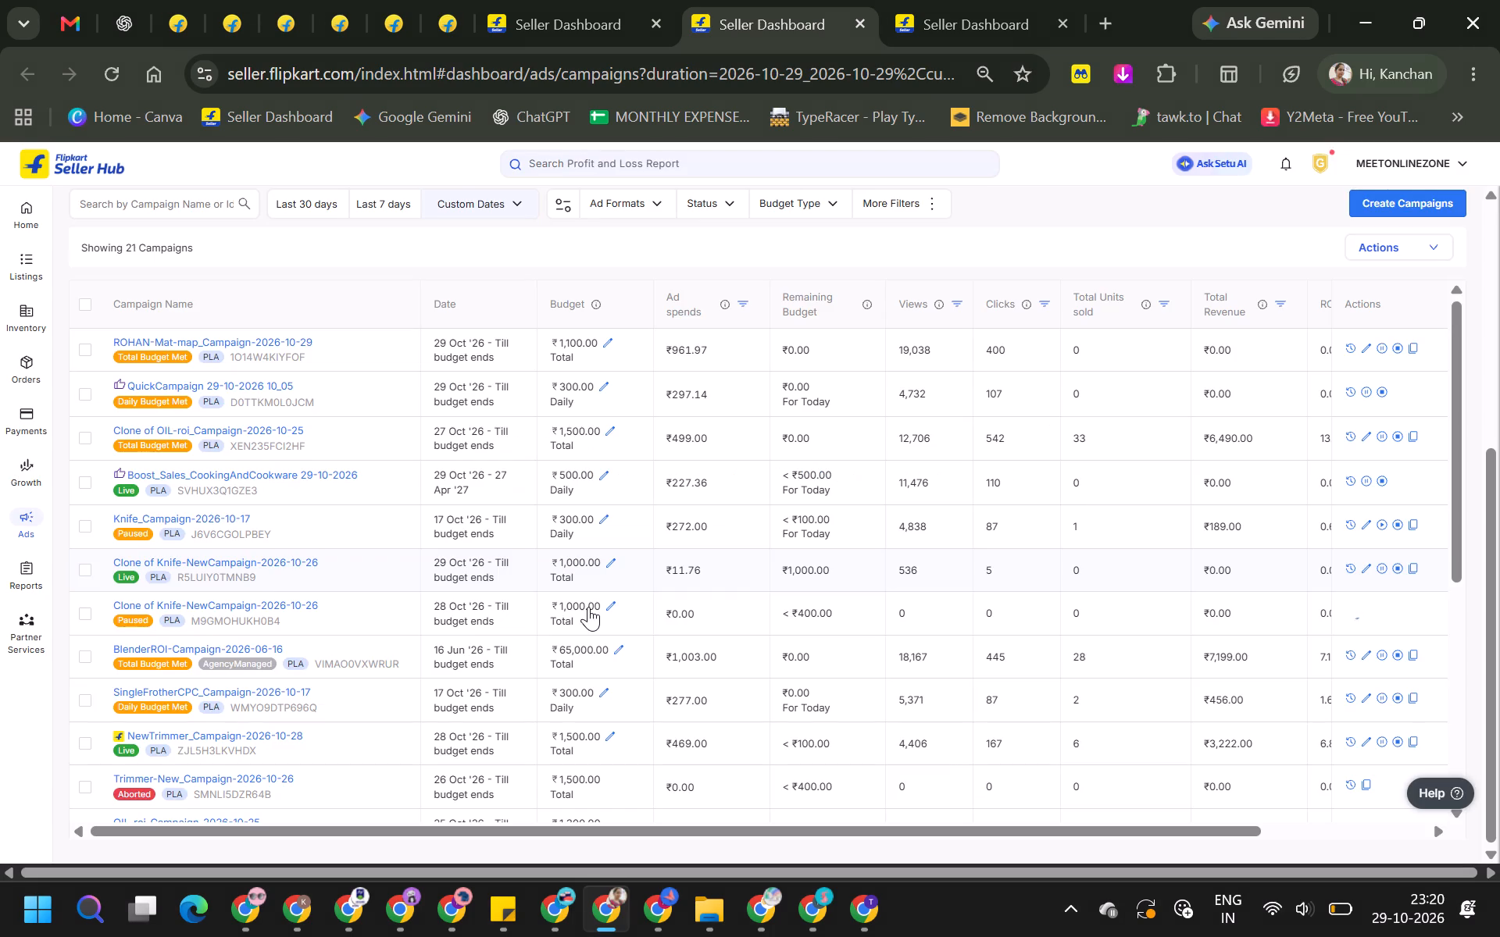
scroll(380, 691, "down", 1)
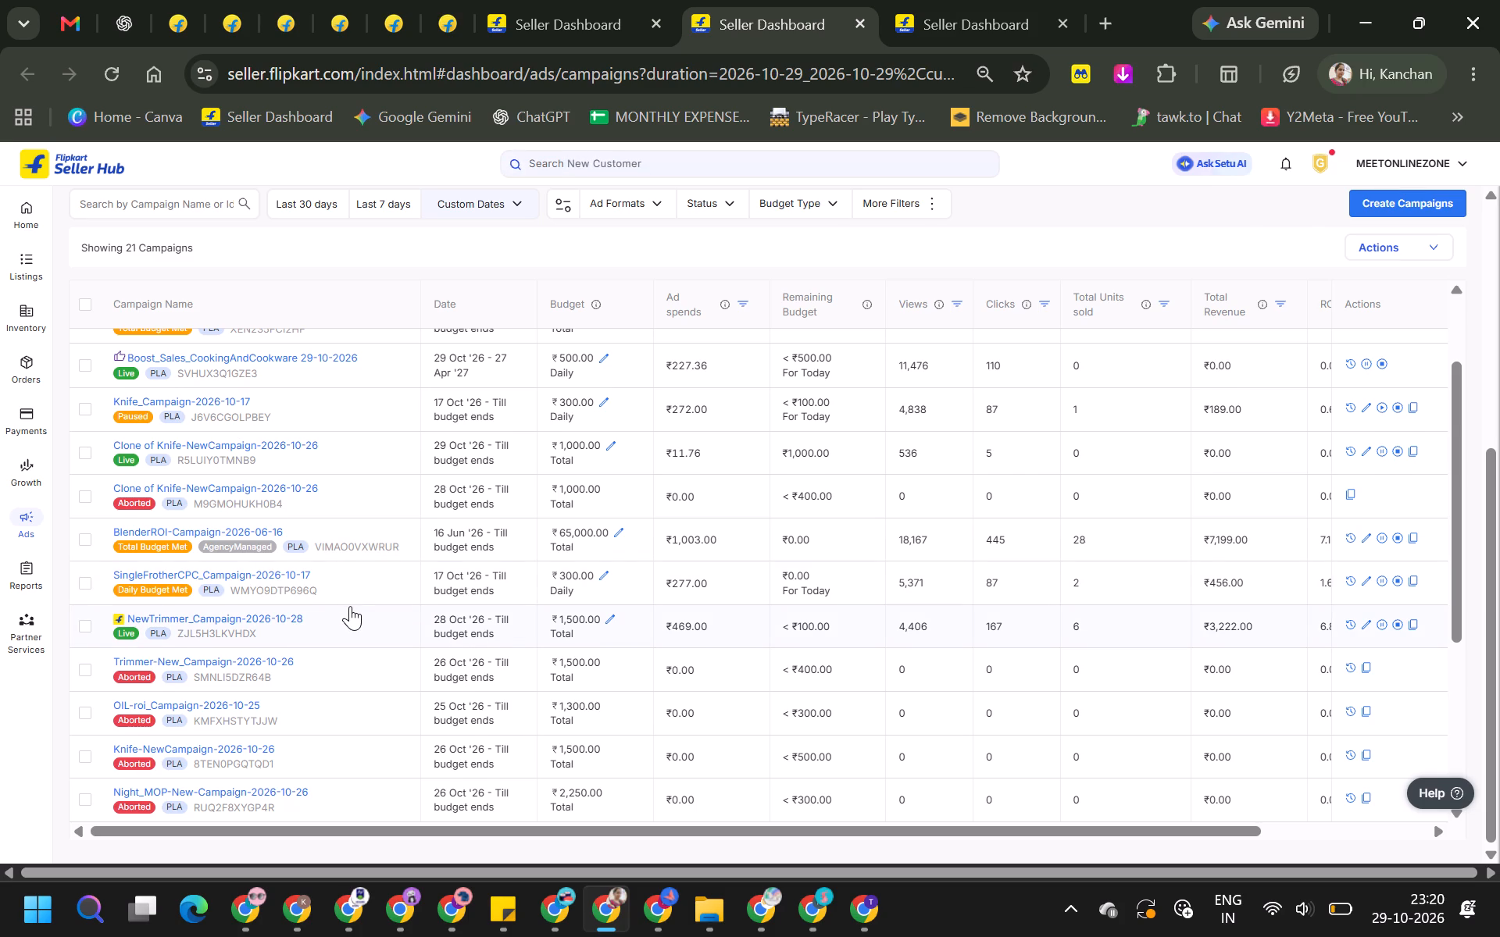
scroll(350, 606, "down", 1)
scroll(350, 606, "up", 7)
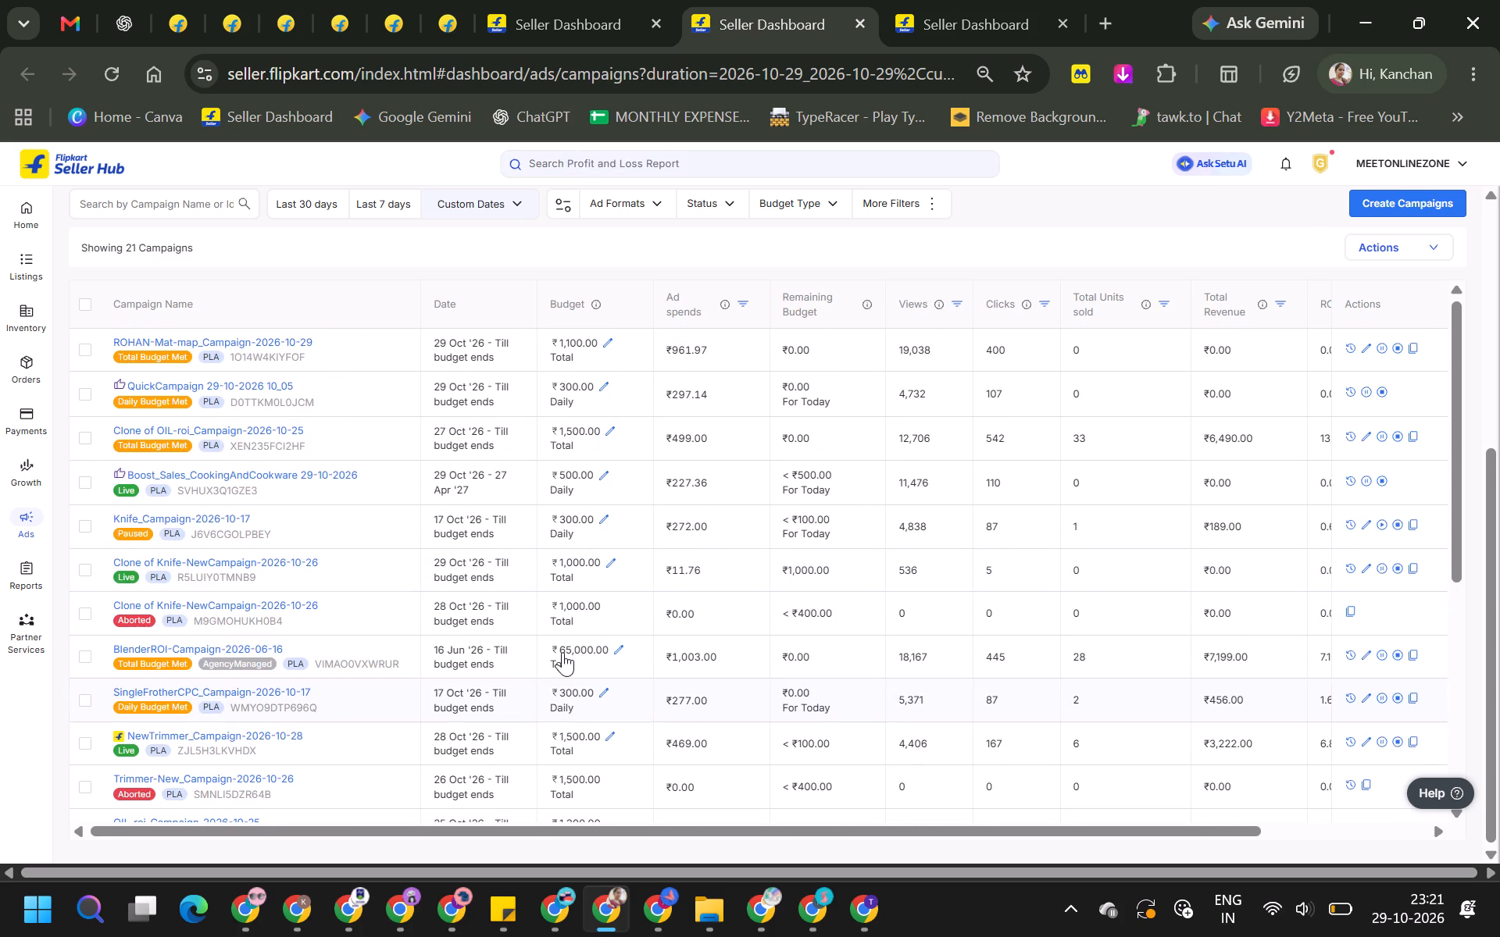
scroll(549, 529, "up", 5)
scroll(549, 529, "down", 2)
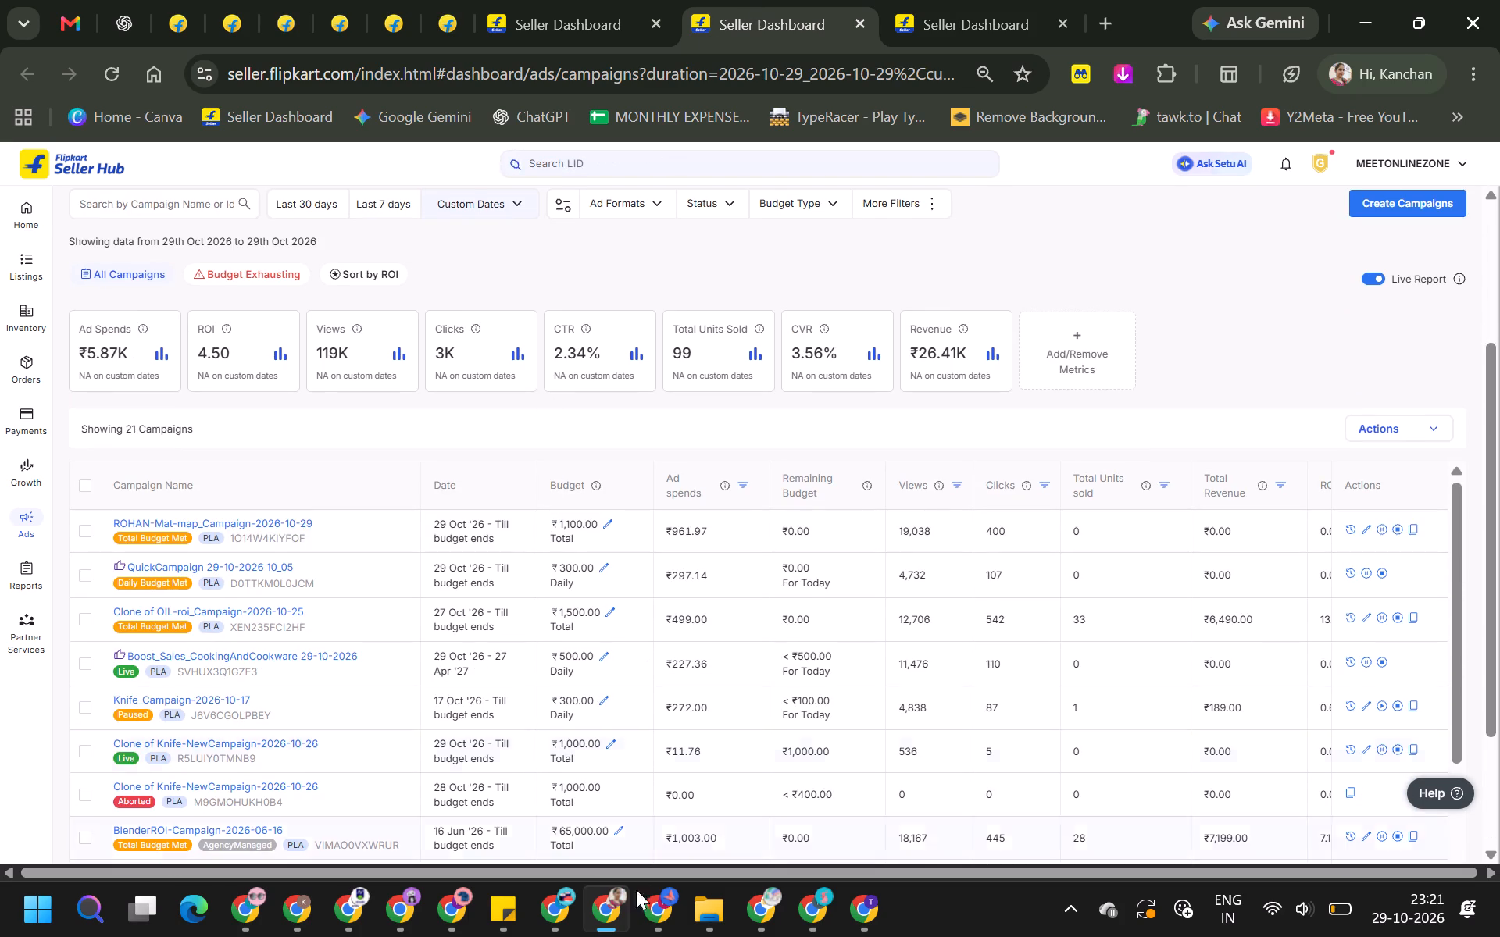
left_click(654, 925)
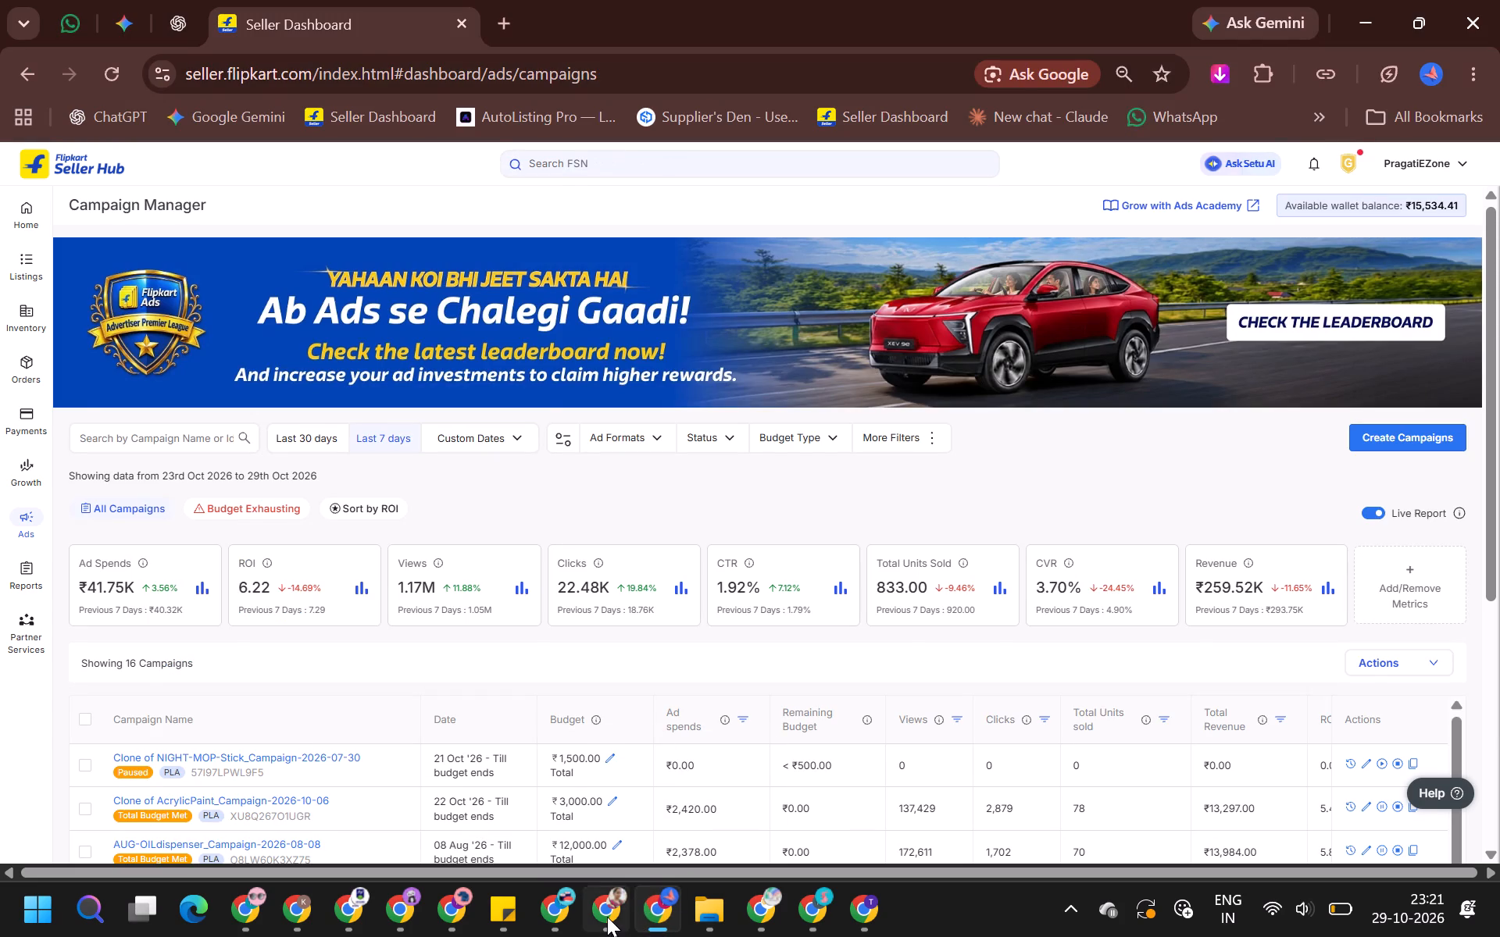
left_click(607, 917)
Switch to Sticky Notes and examine the mat and round weight scale SKU lists.
left_click(493, 914)
left_click(842, 504)
scroll(842, 504, "down", 1)
left_click(816, 536)
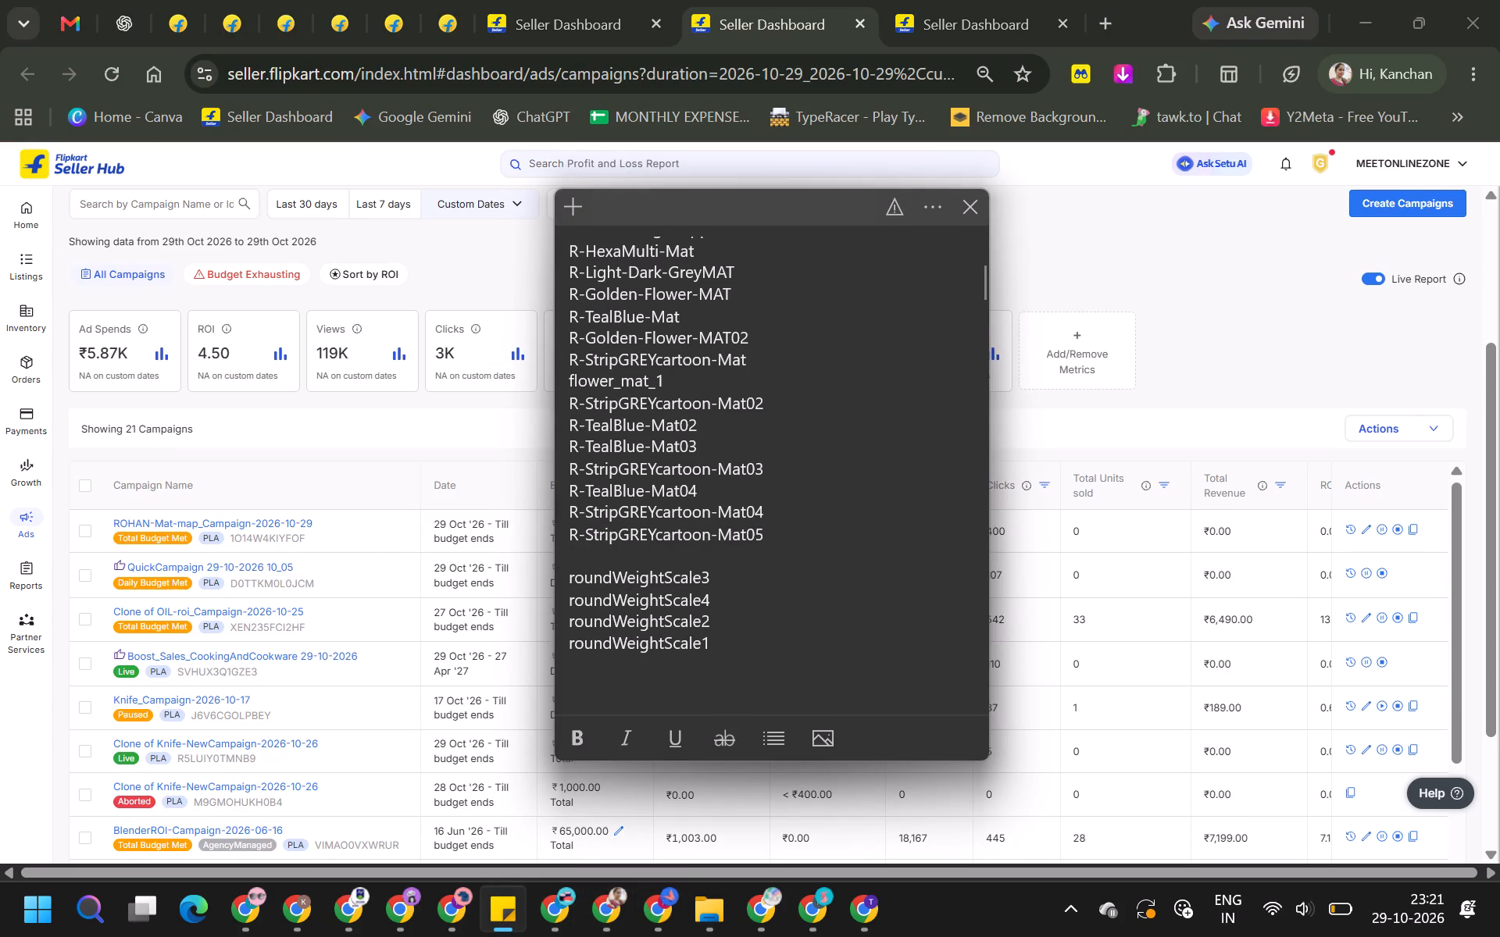
scroll(796, 545, "up", 2)
scroll(796, 545, "down", 3)
left_click(796, 545)
left_click(788, 586)
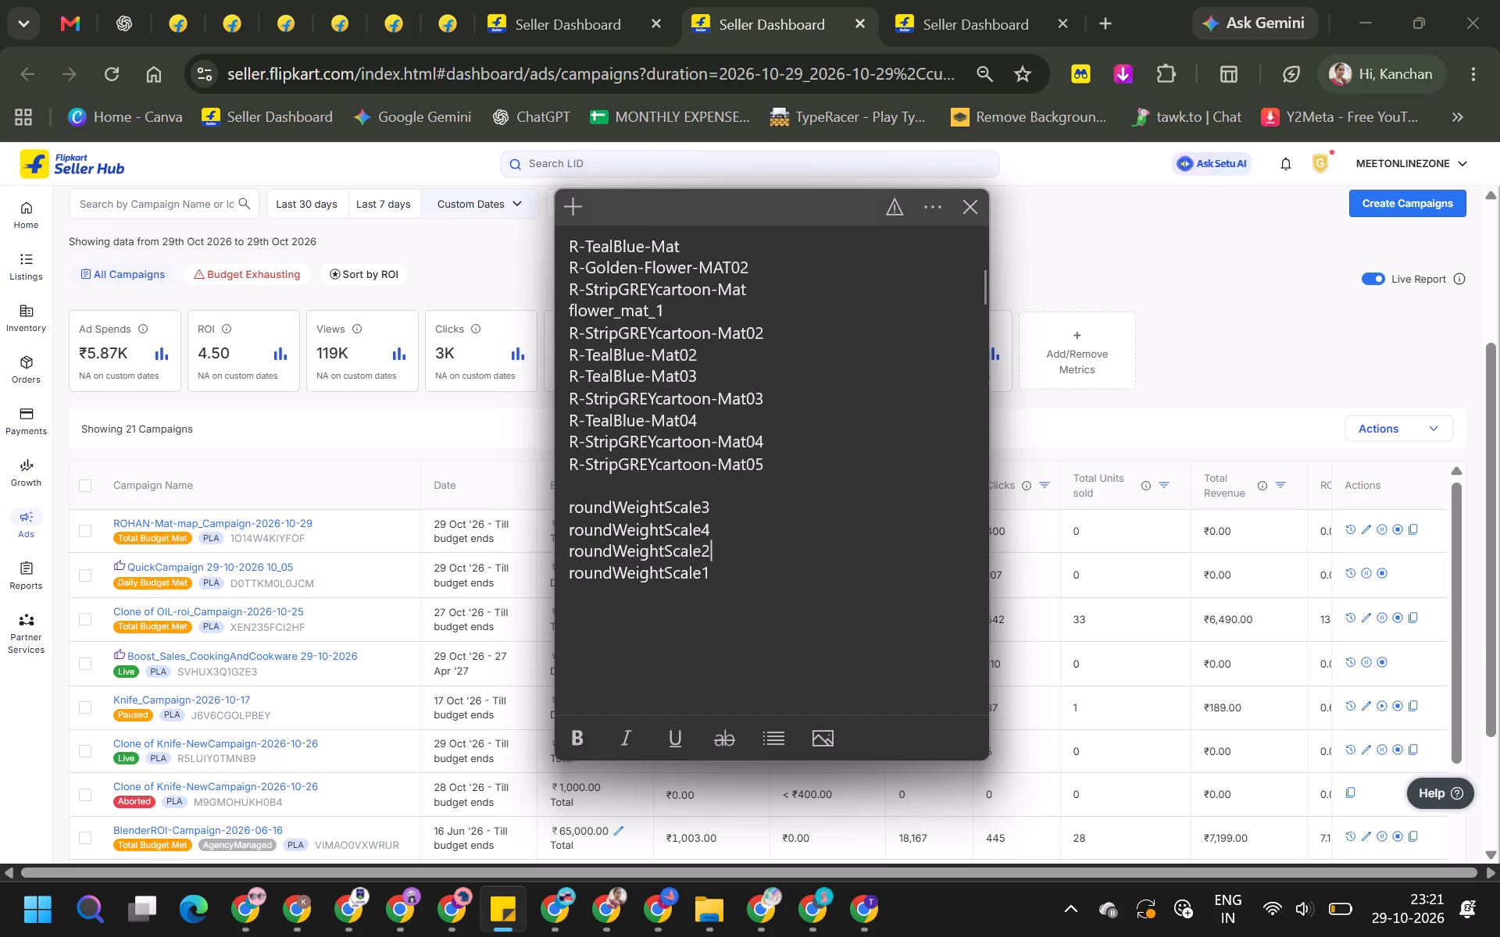
left_click(779, 629)
left_click(768, 615)
Close the MEETONLINEZONE listing and campaign dashboards that are open alongside the product pages.
left_click(172, 18)
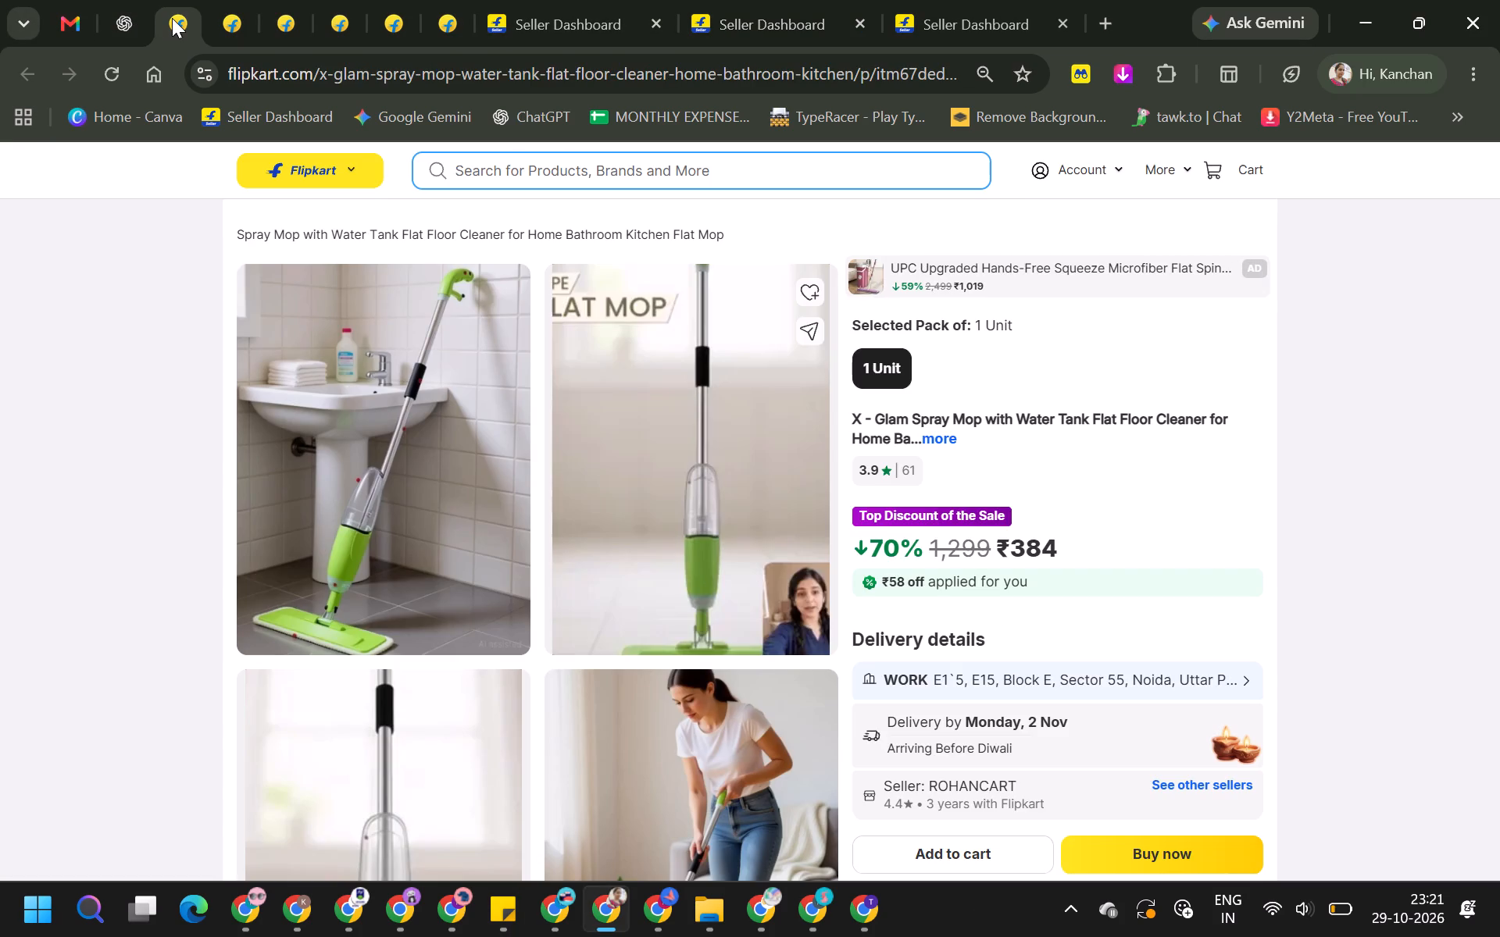
left_click(644, 0)
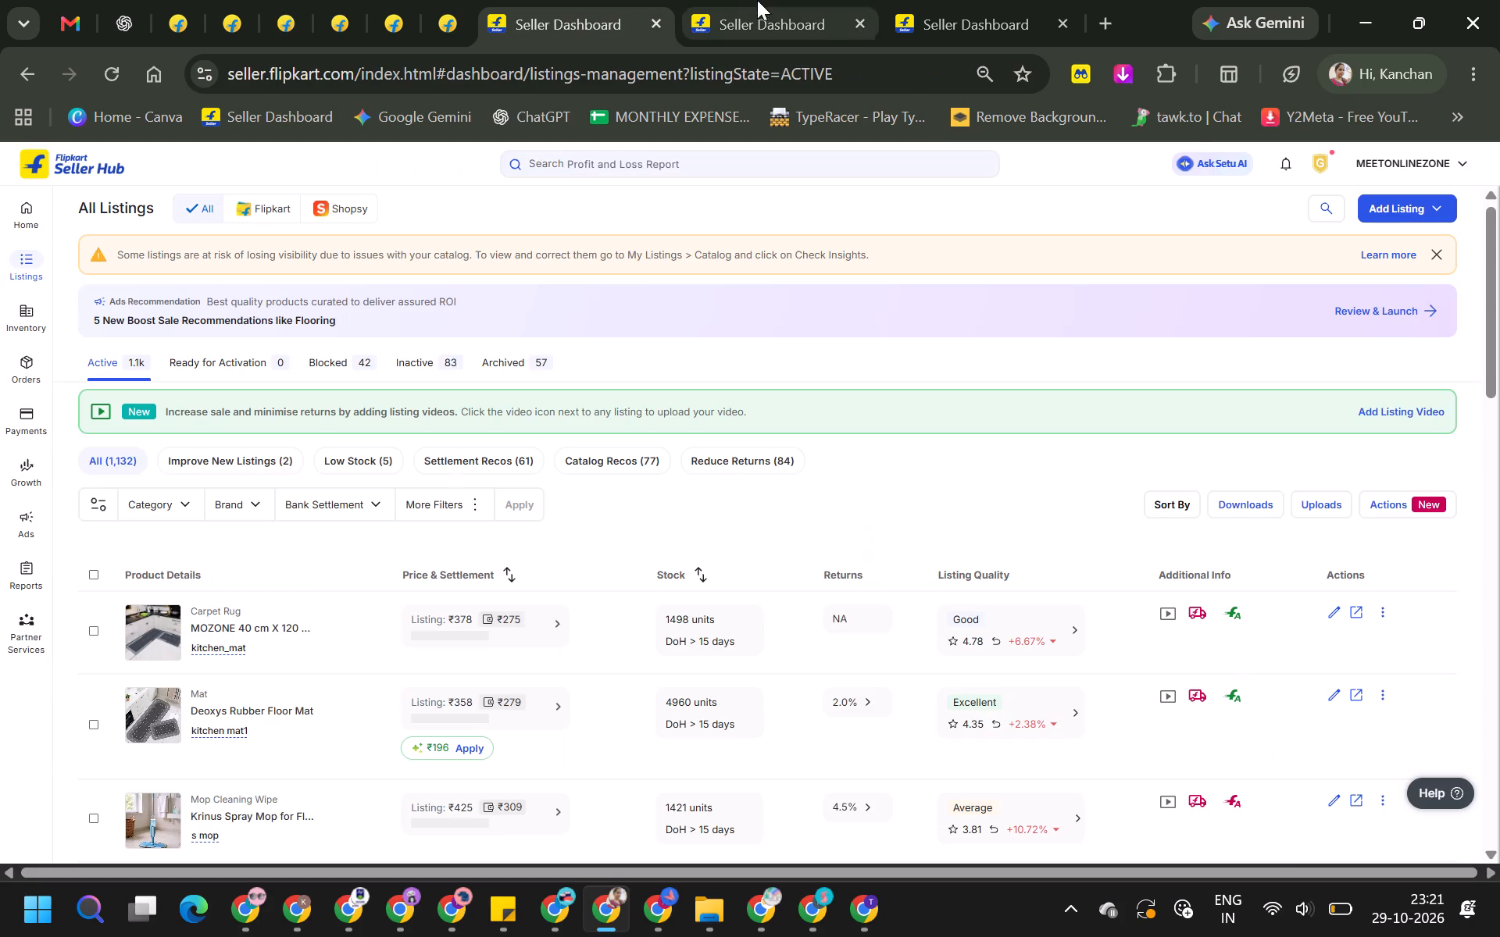
left_click(162, 305)
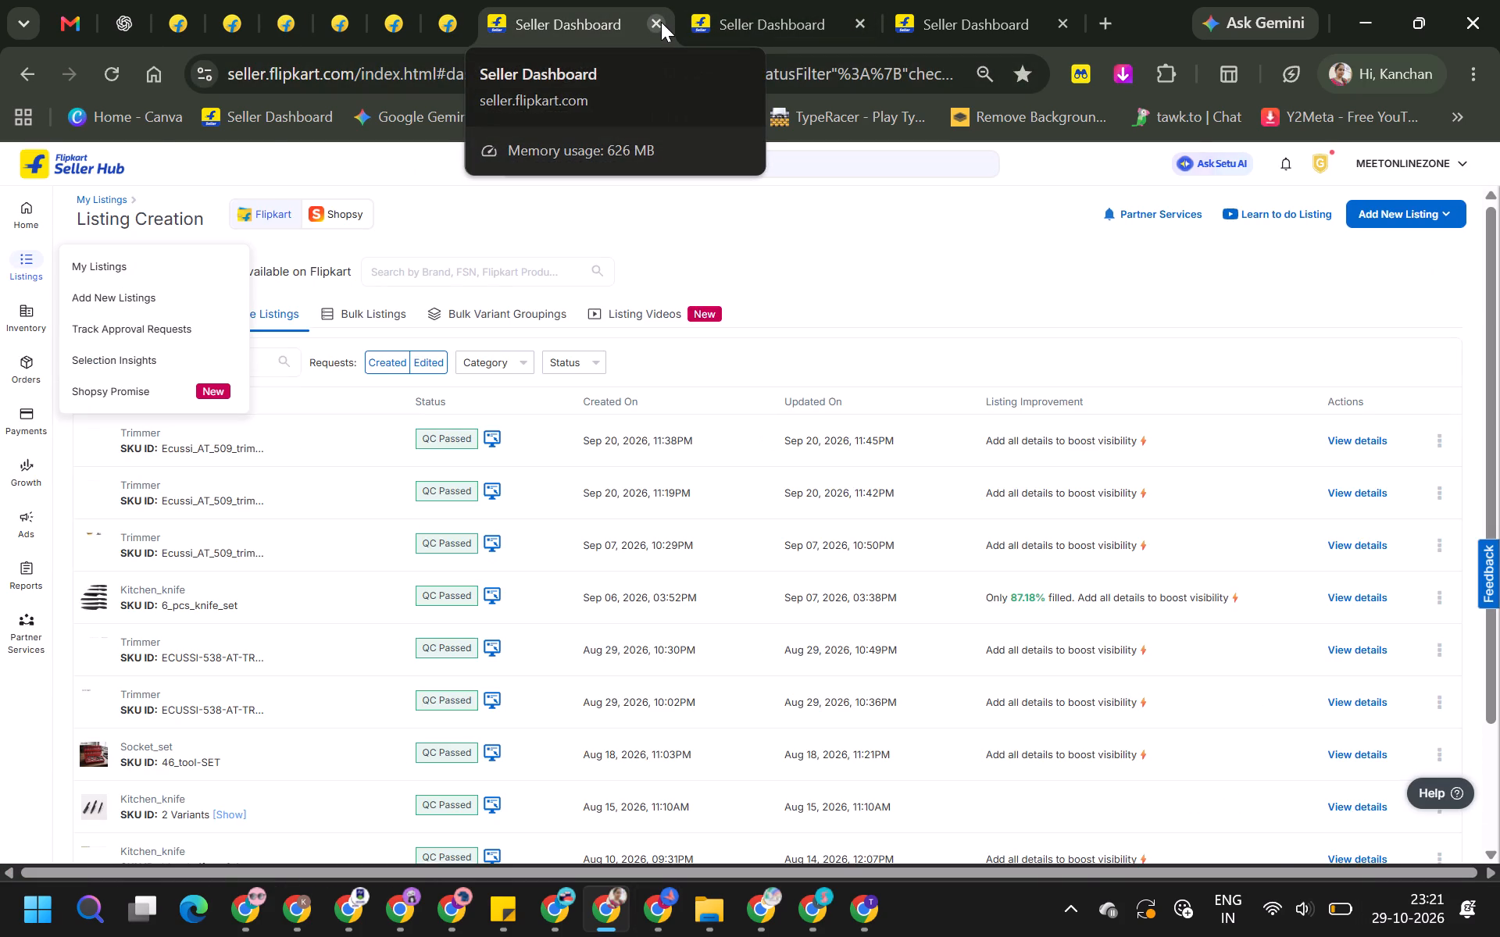
left_click(661, 22)
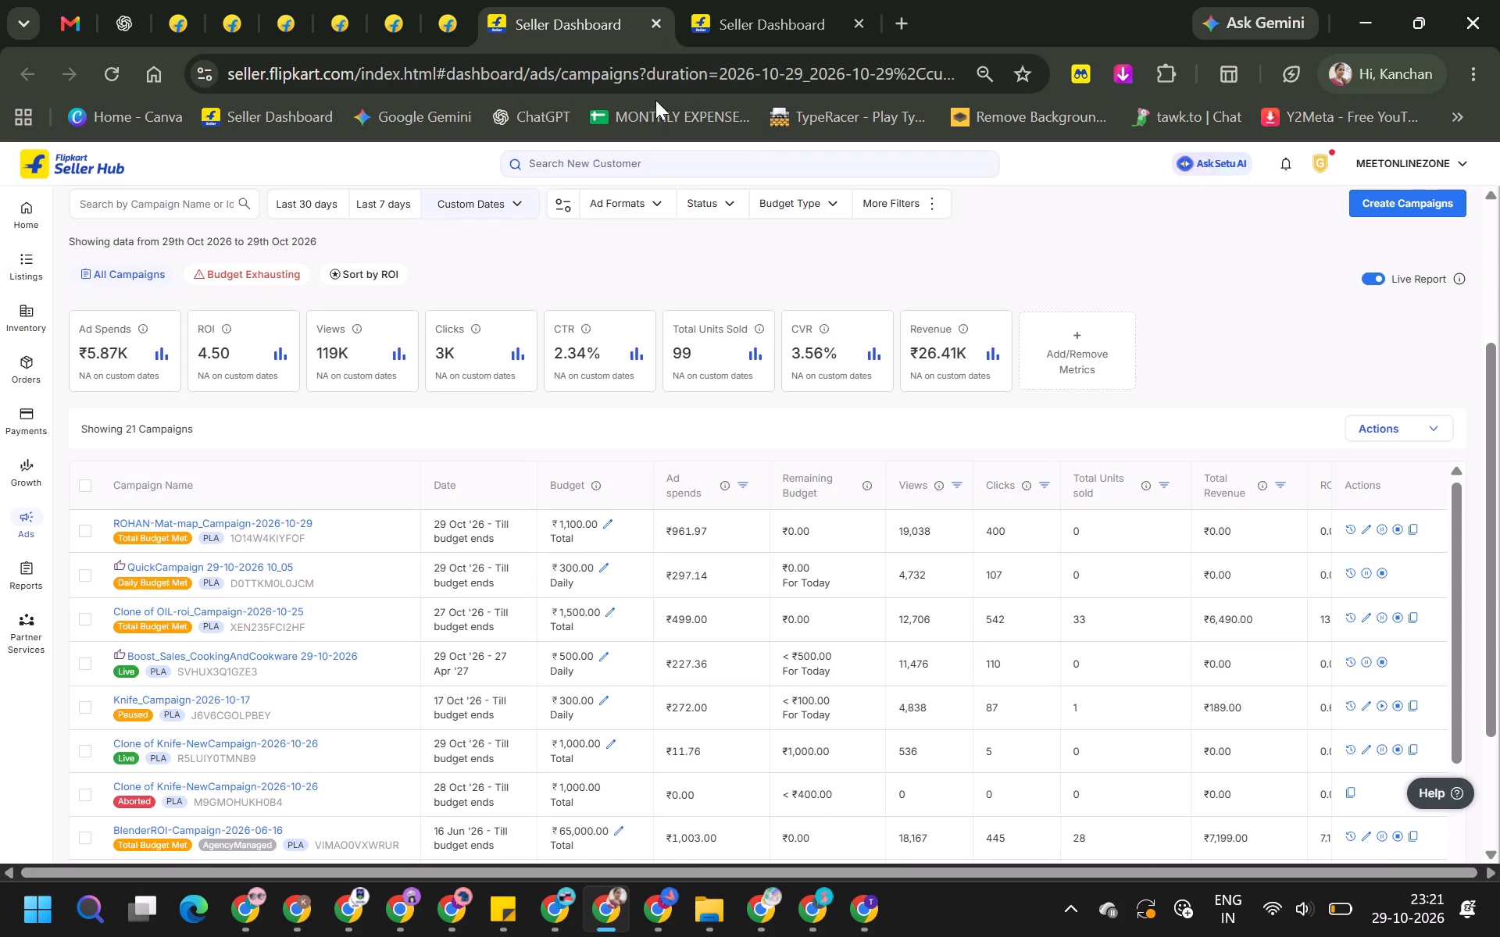
left_click(738, 17)
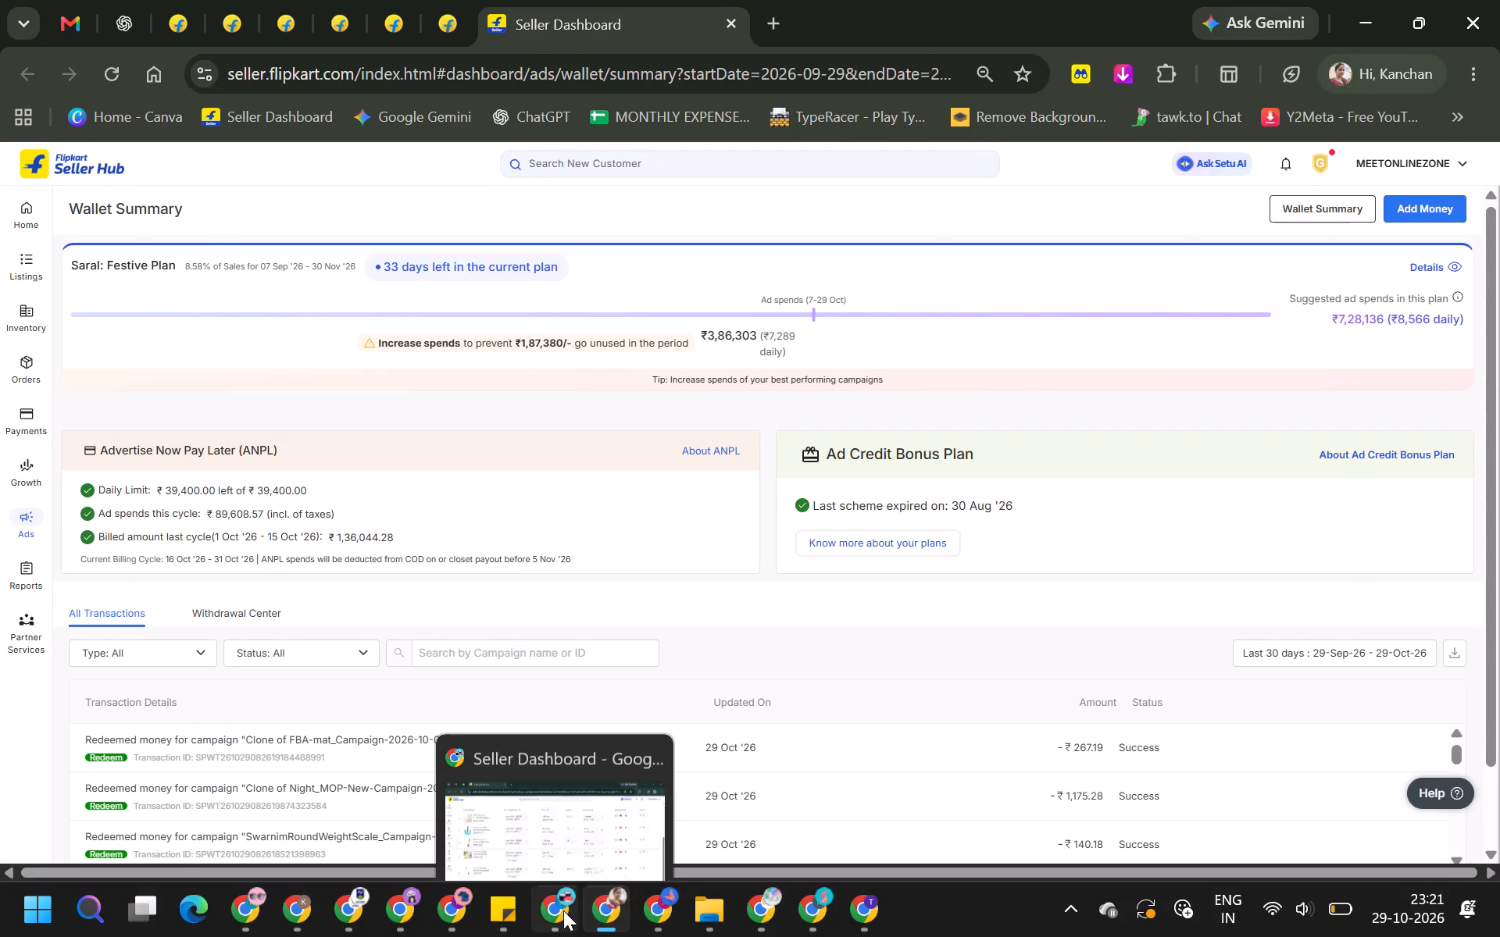
In the browser window logged in as SankalpEZone, switch the seller account to MEETONLINEZONE.
left_click(563, 910)
left_click(1420, 129)
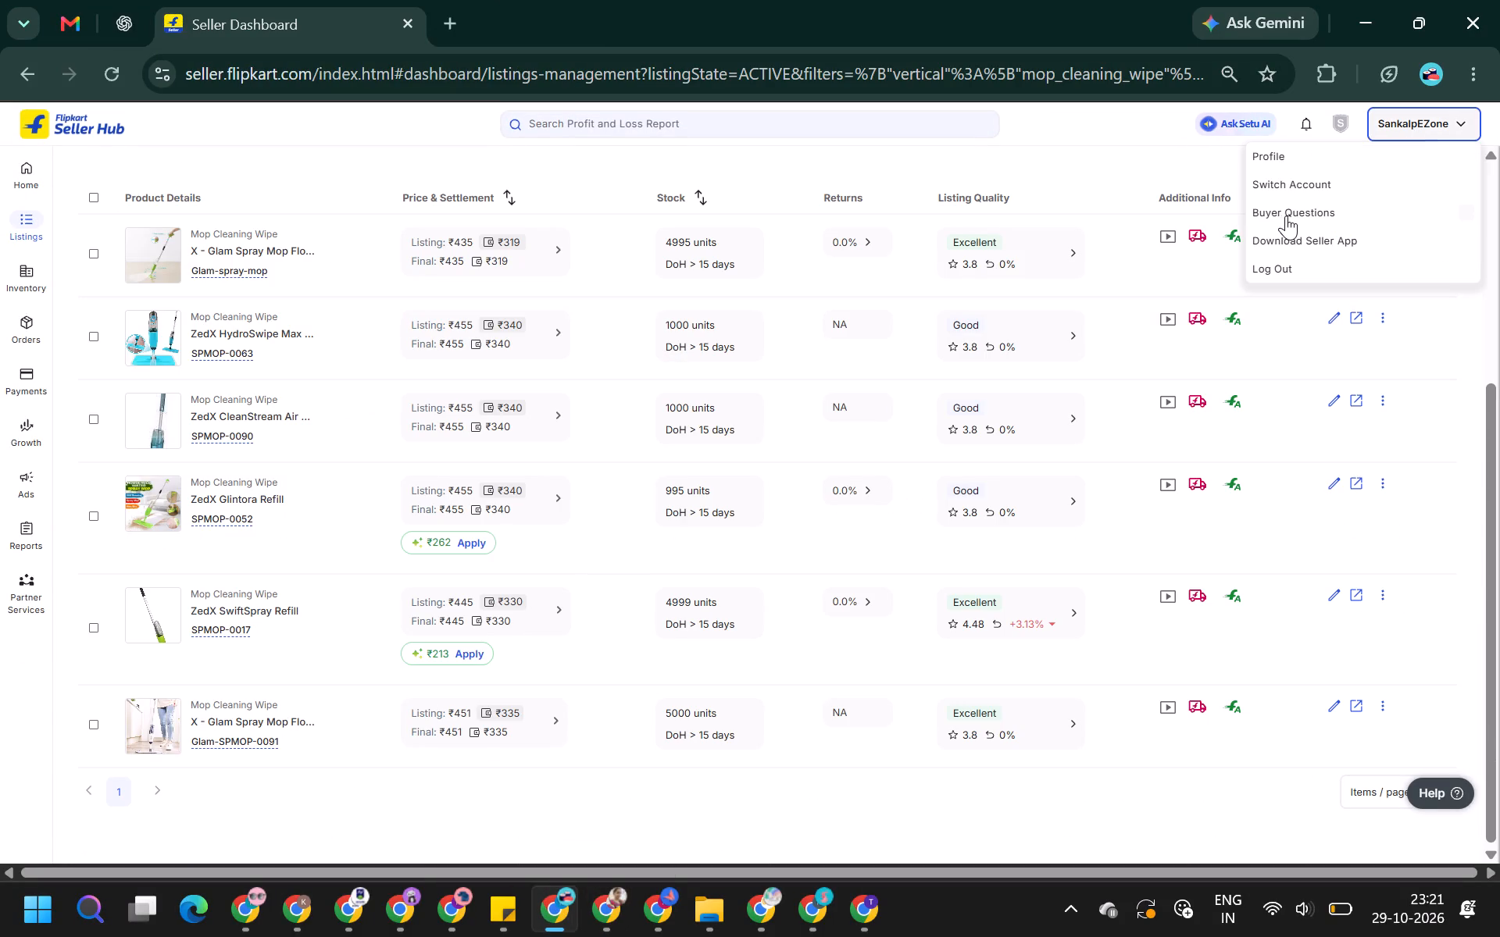
left_click(1299, 184)
key("ctrl+f")
type("meet")
key("Return")
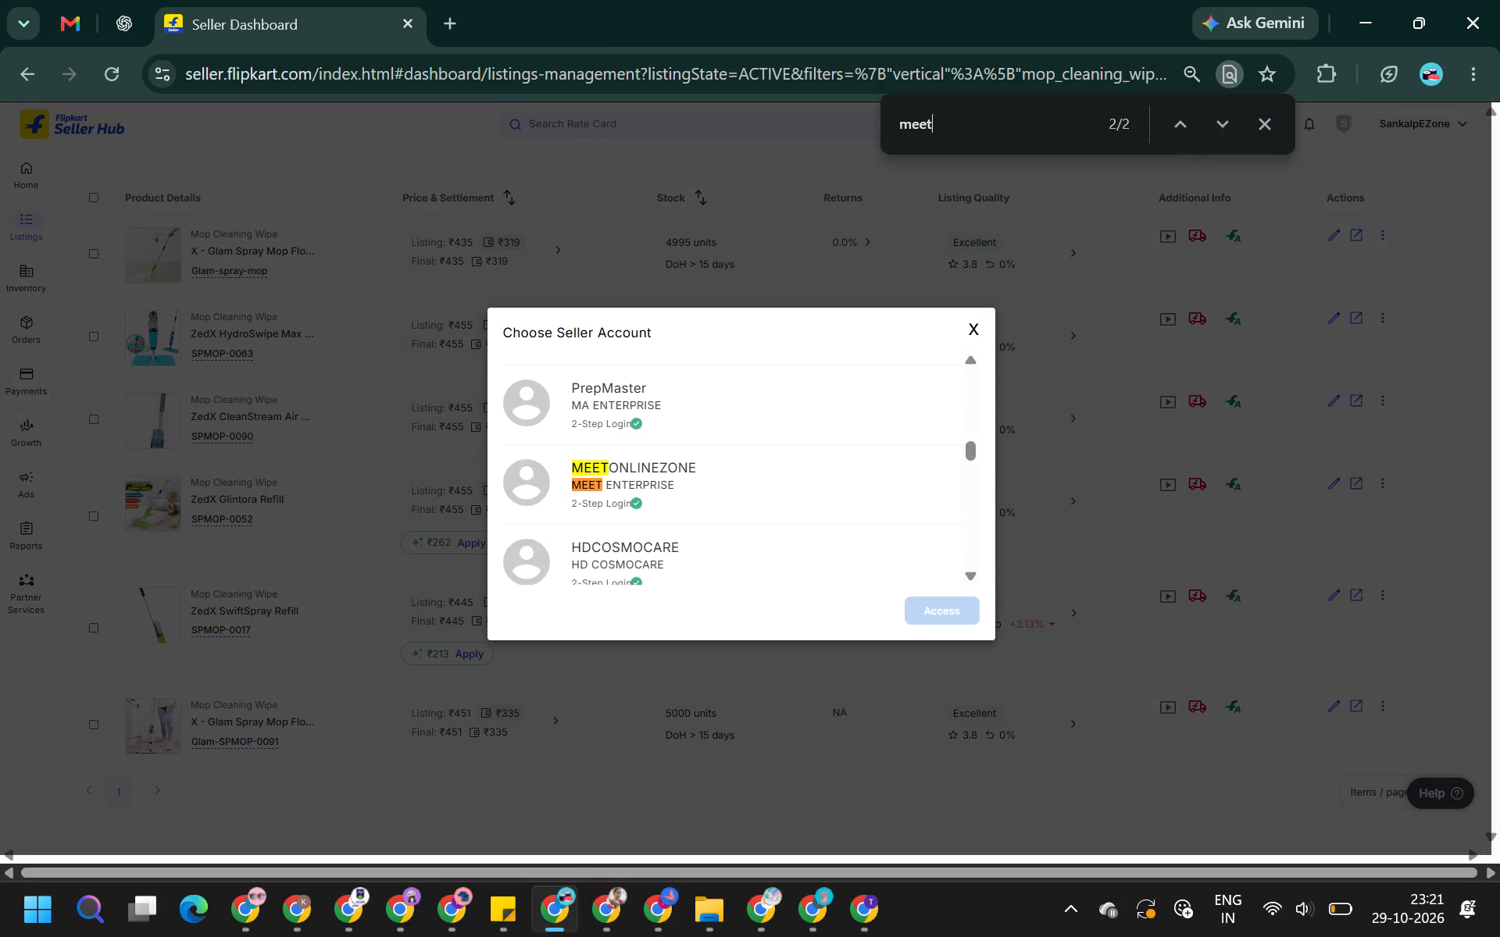
left_click(836, 472)
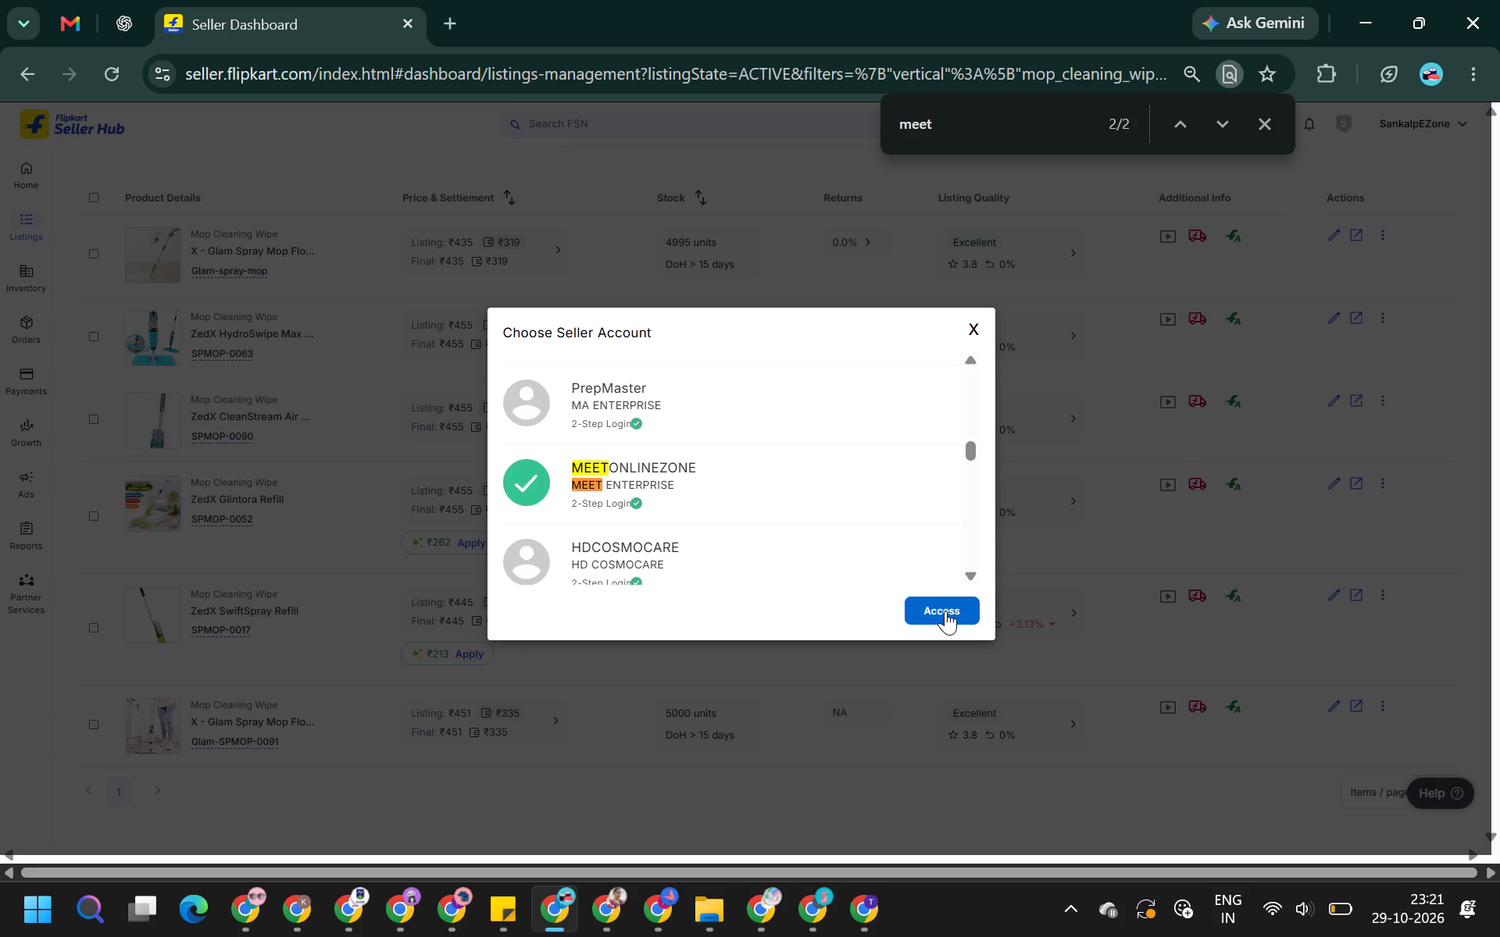
left_click(948, 611)
Close the MEETONLINEZONE wallet summary and bring up the green X-Glam spray mop product page.
left_click(614, 883)
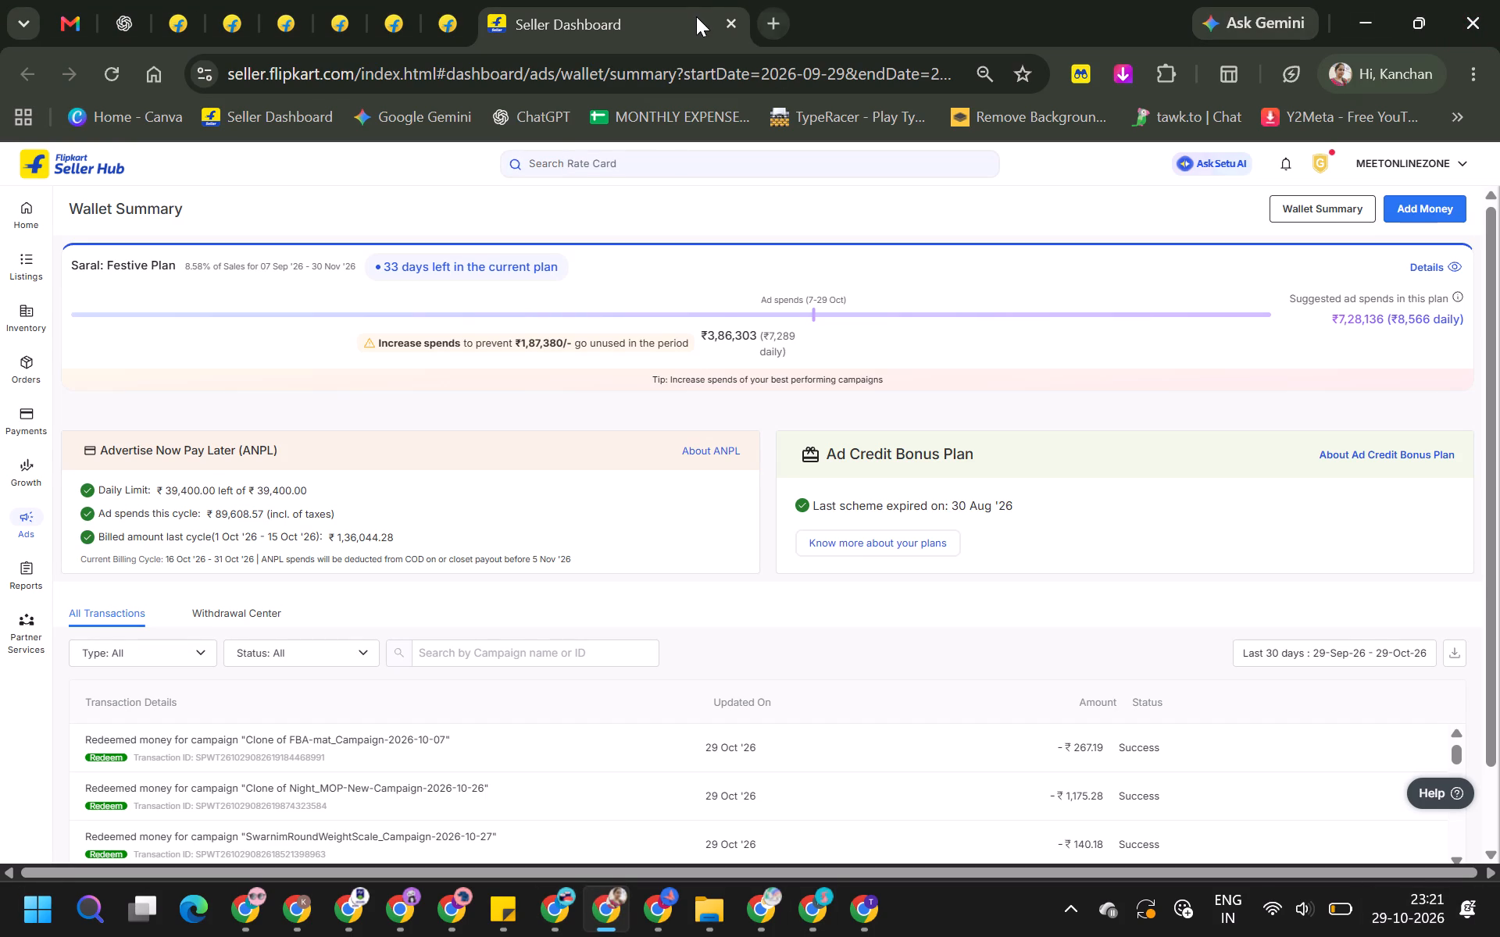
left_click(723, 18)
left_click(163, 26)
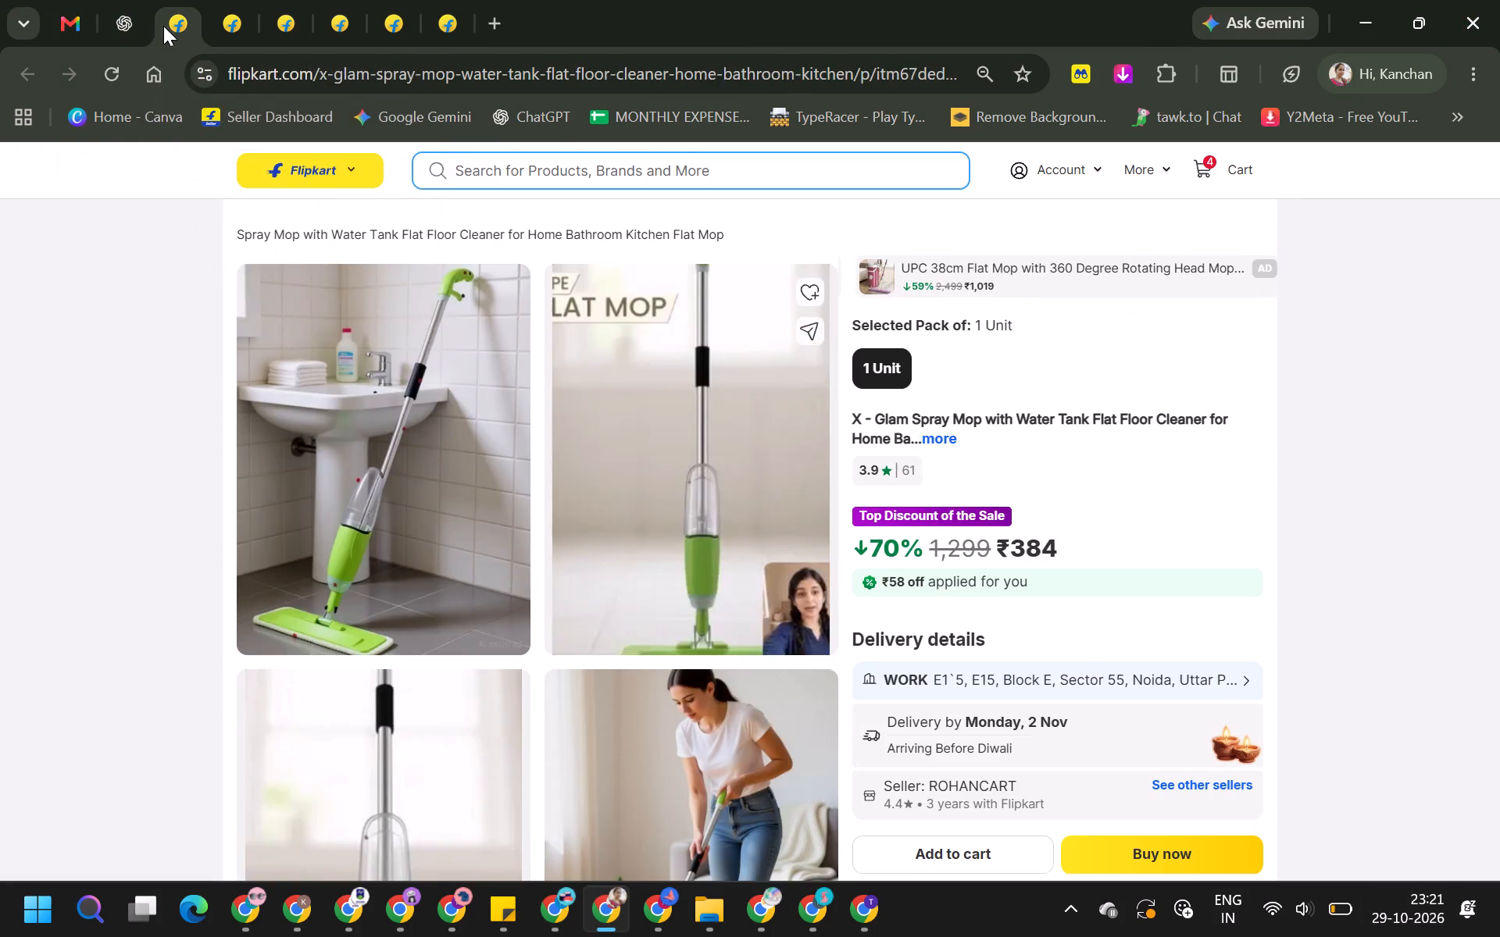
Search MEETONLINEZONE's new-listing catalogue for the green spray mop by its product ID, MCWHMZ2GT4FJR4HQ.
key("alt+Tab")
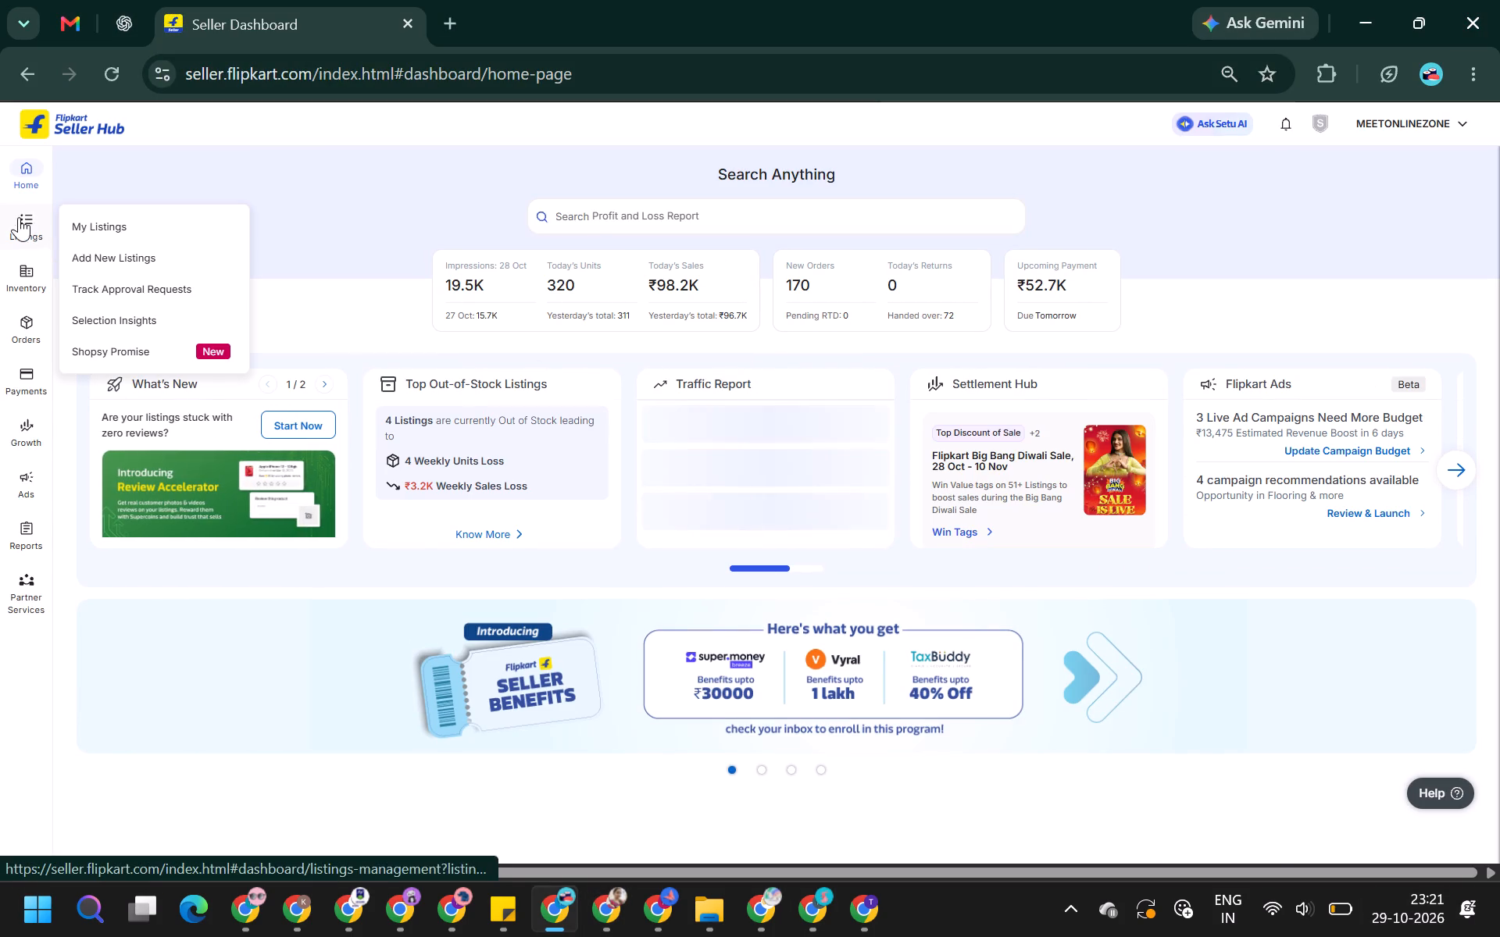
left_click(102, 248)
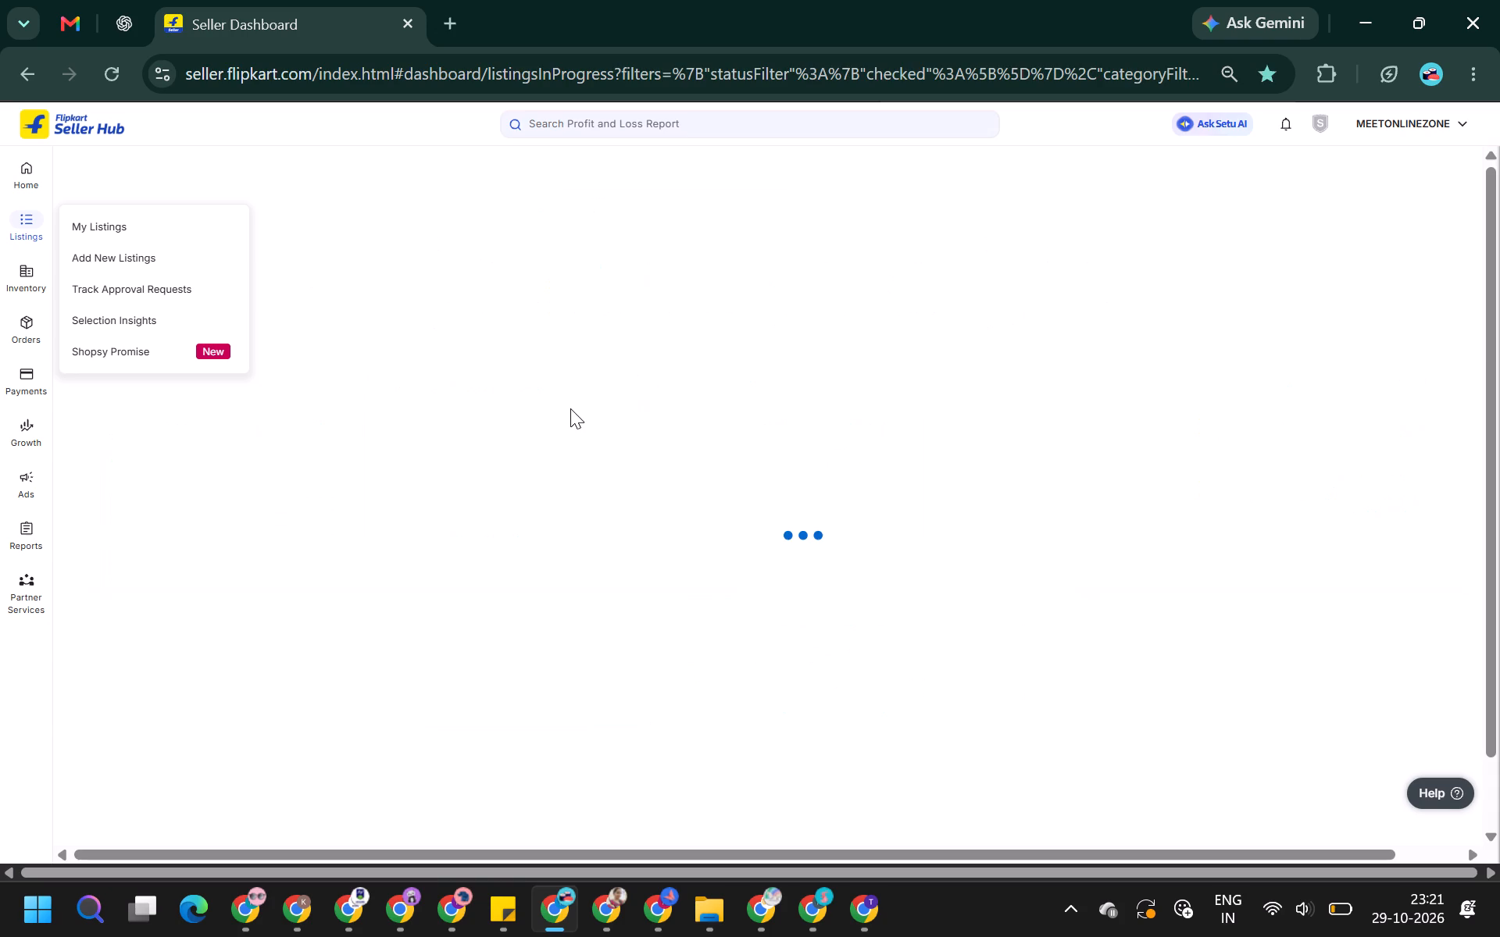
left_click(473, 225)
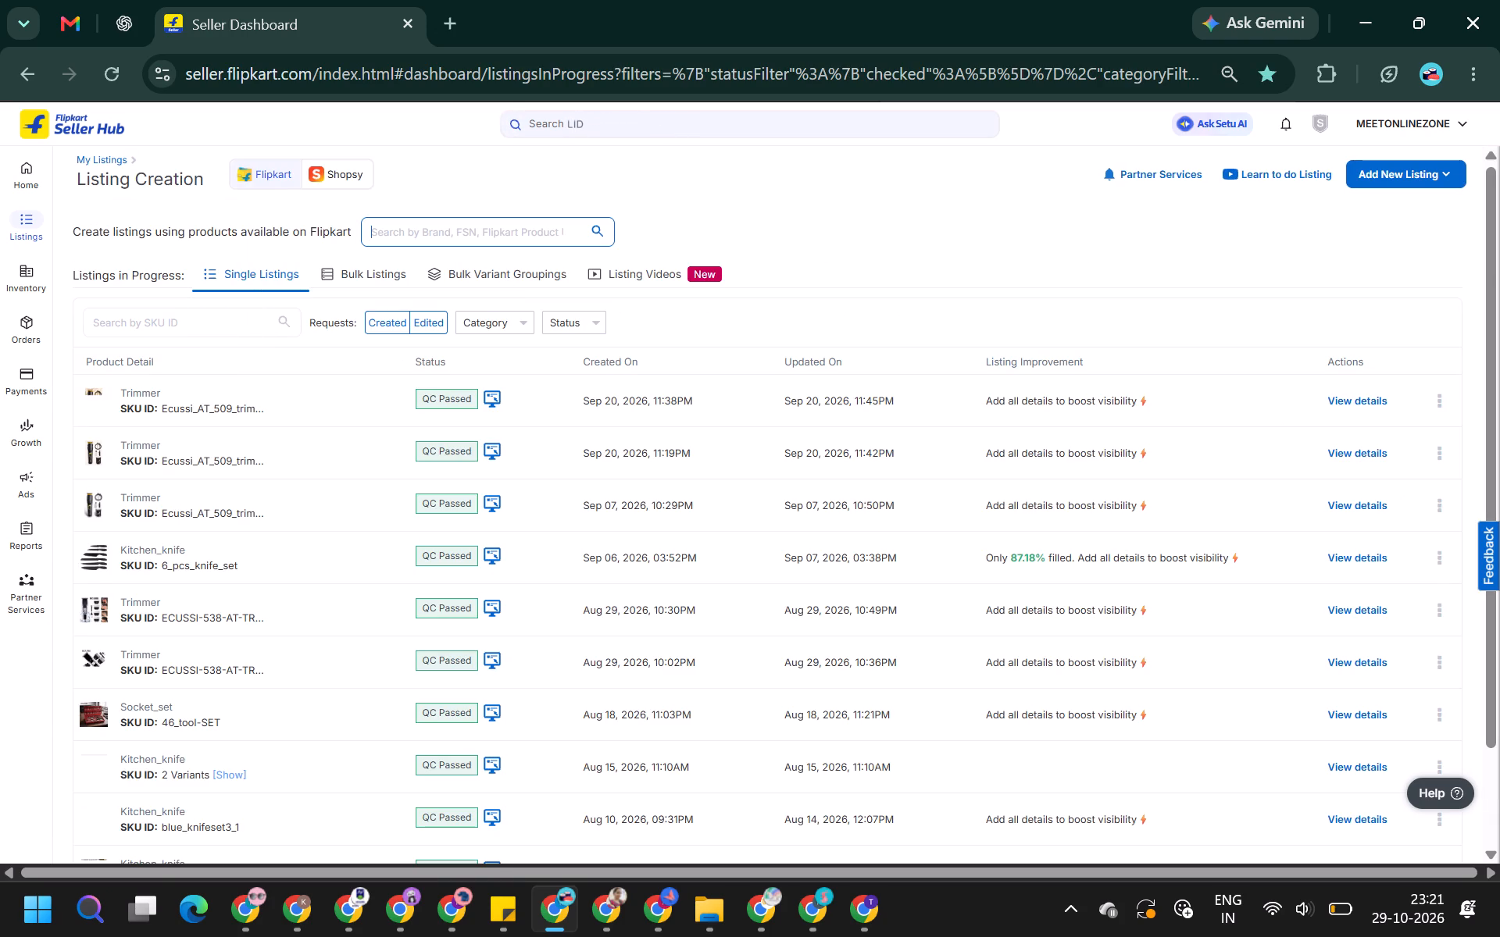
key("alt+Tab")
left_click(559, 283)
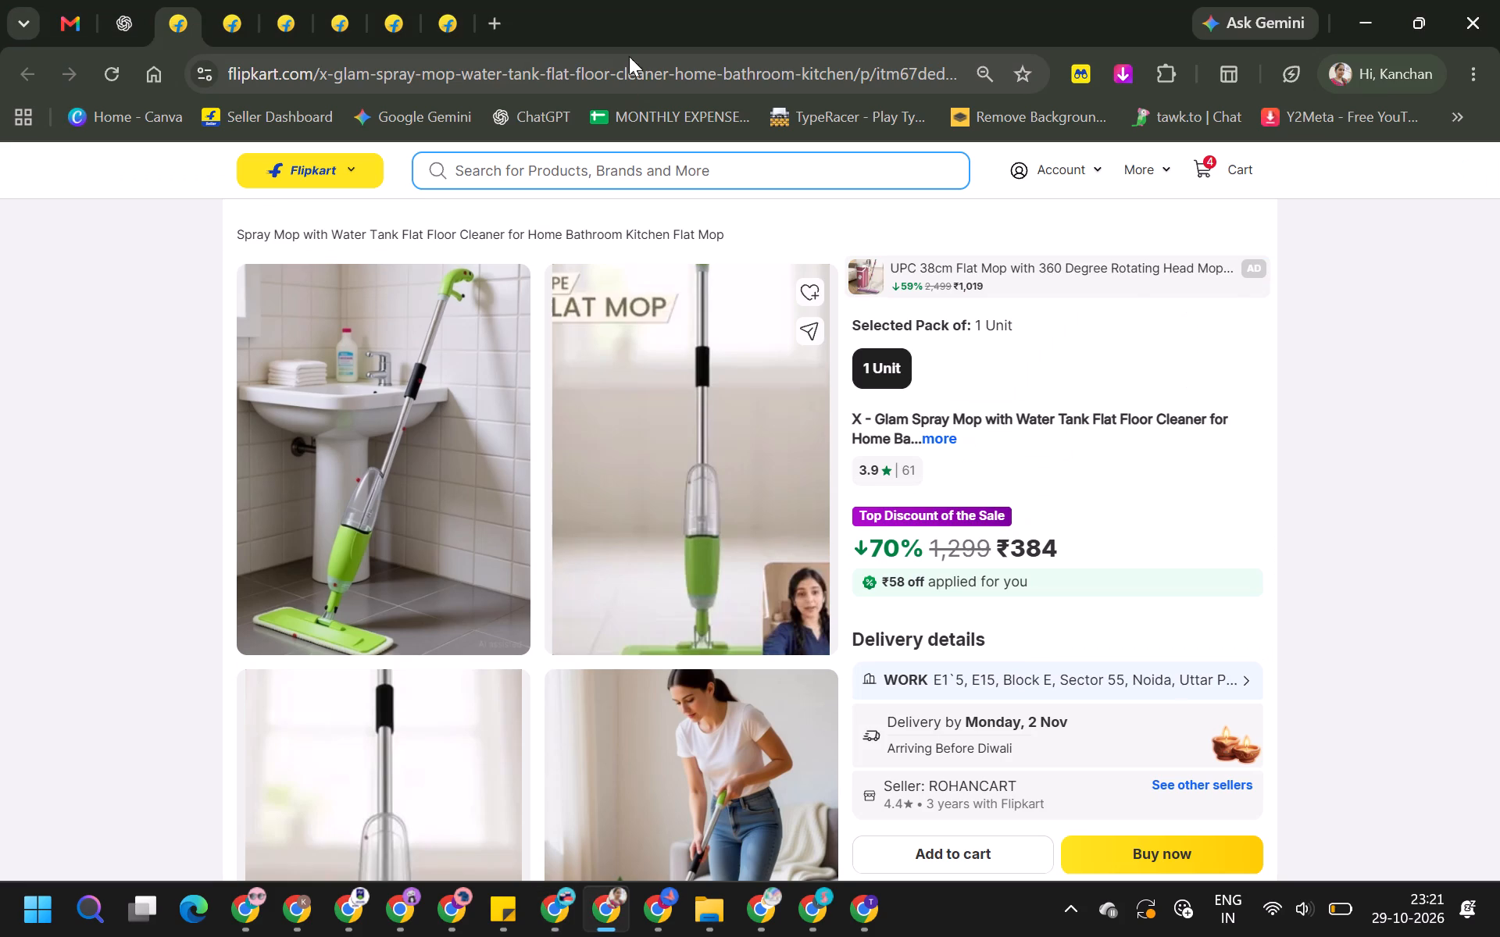
left_click(855, 79)
left_click(719, 81)
left_click(687, 64)
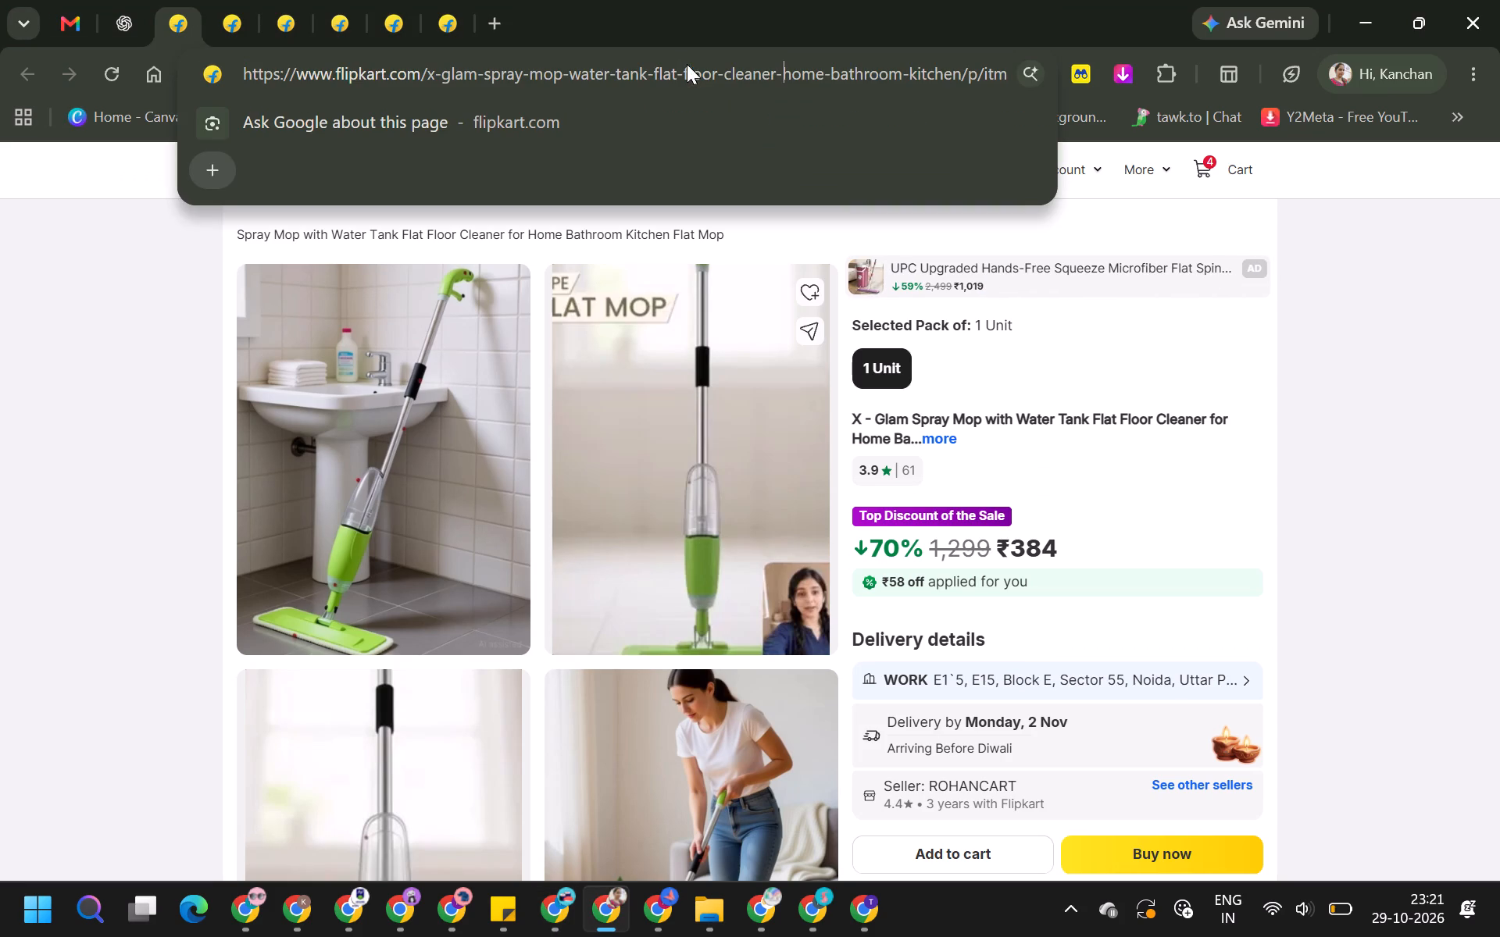
left_click_drag(720, 73, 1086, 104)
double_click(929, 75)
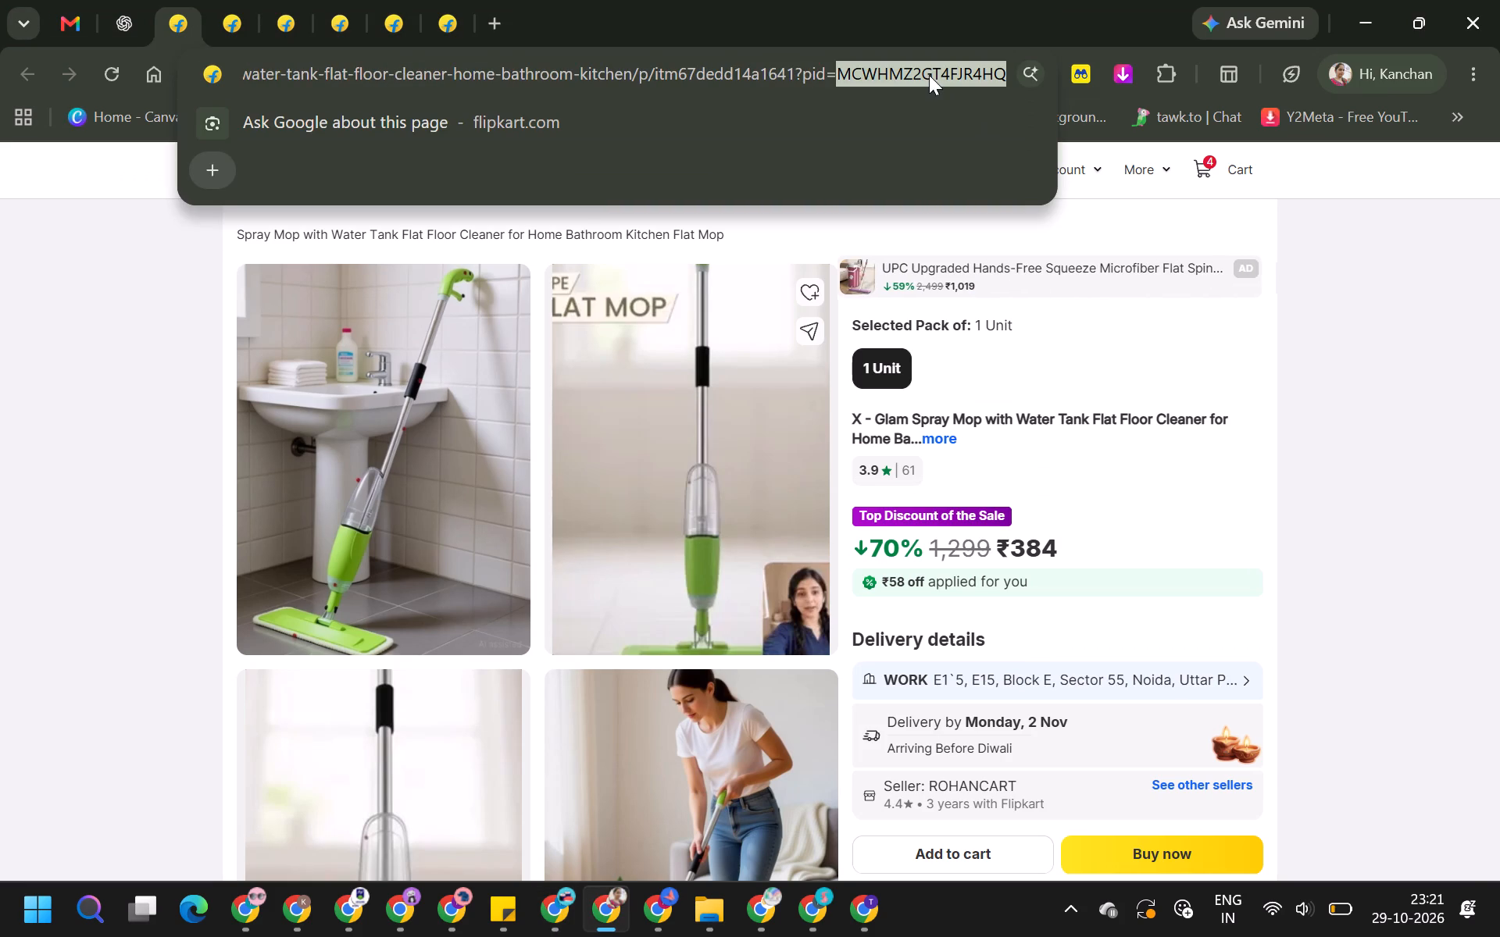
key("ctrl+c")
key("alt+Tab")
key("ctrl+v")
key("Return")
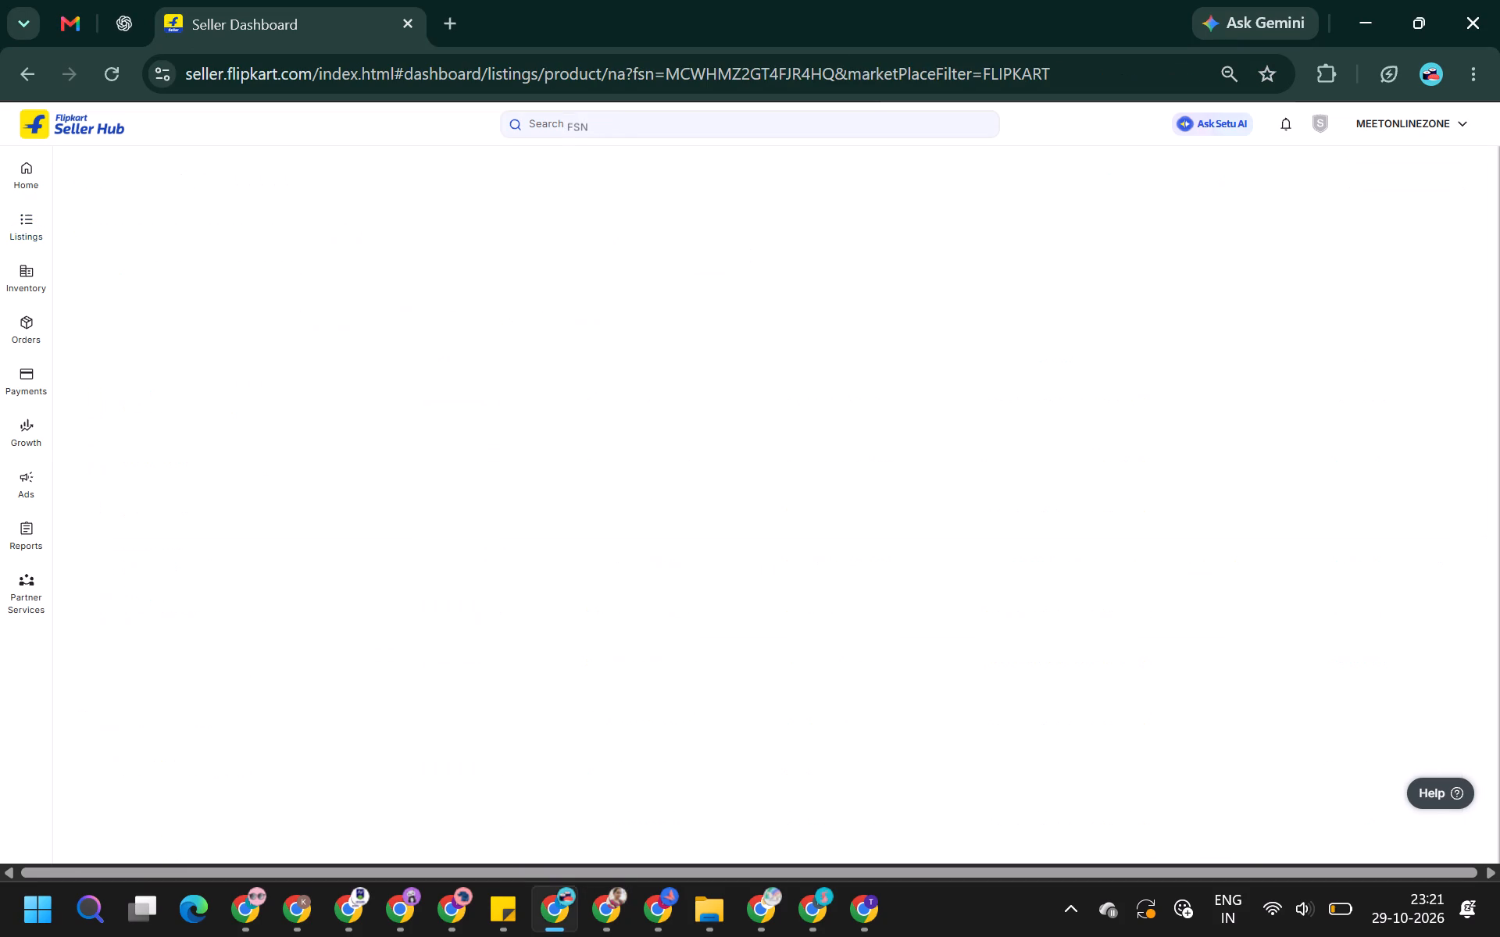
Duplicate the pinned green spray mop product page, then unpin and close both copies.
key("alt+Tab")
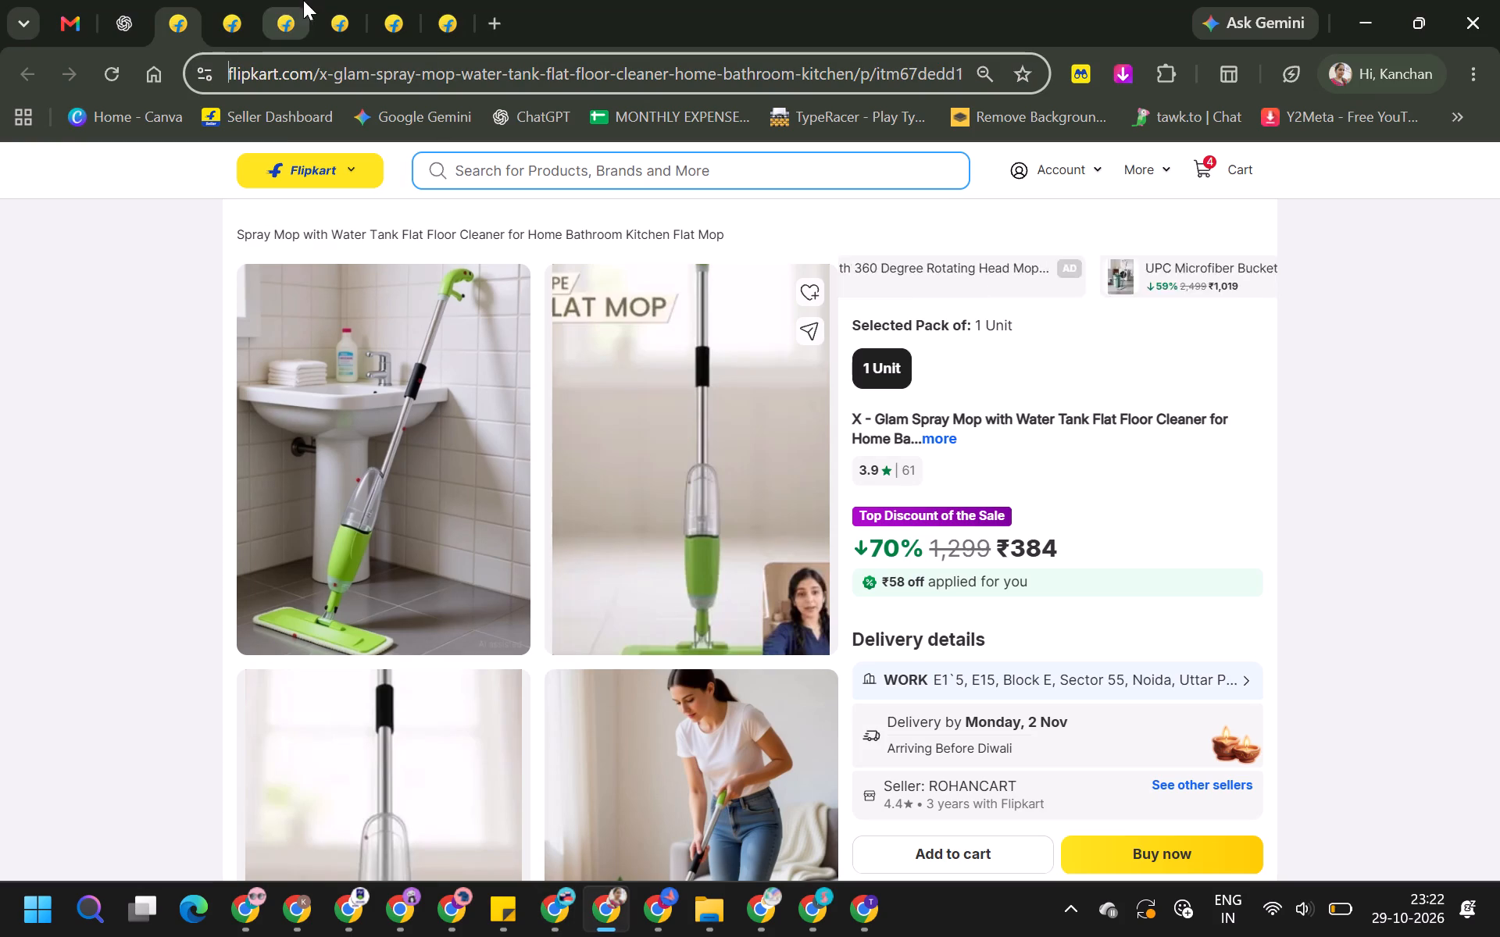
right_click(182, 20)
double_click(239, 227)
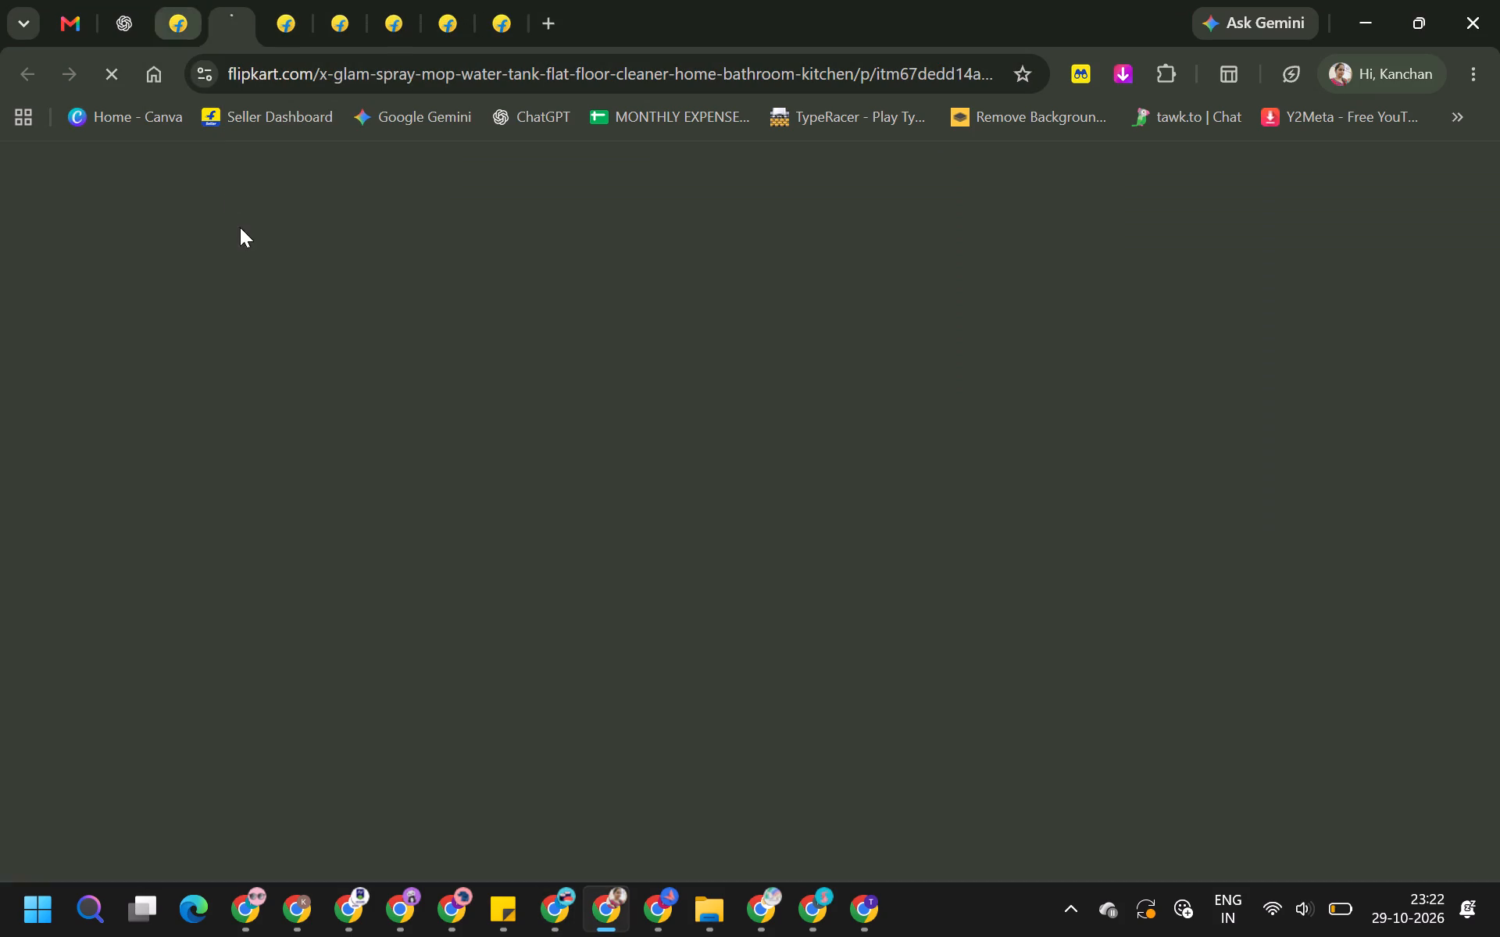
right_click(200, 7)
left_click(269, 258)
right_click(190, 9)
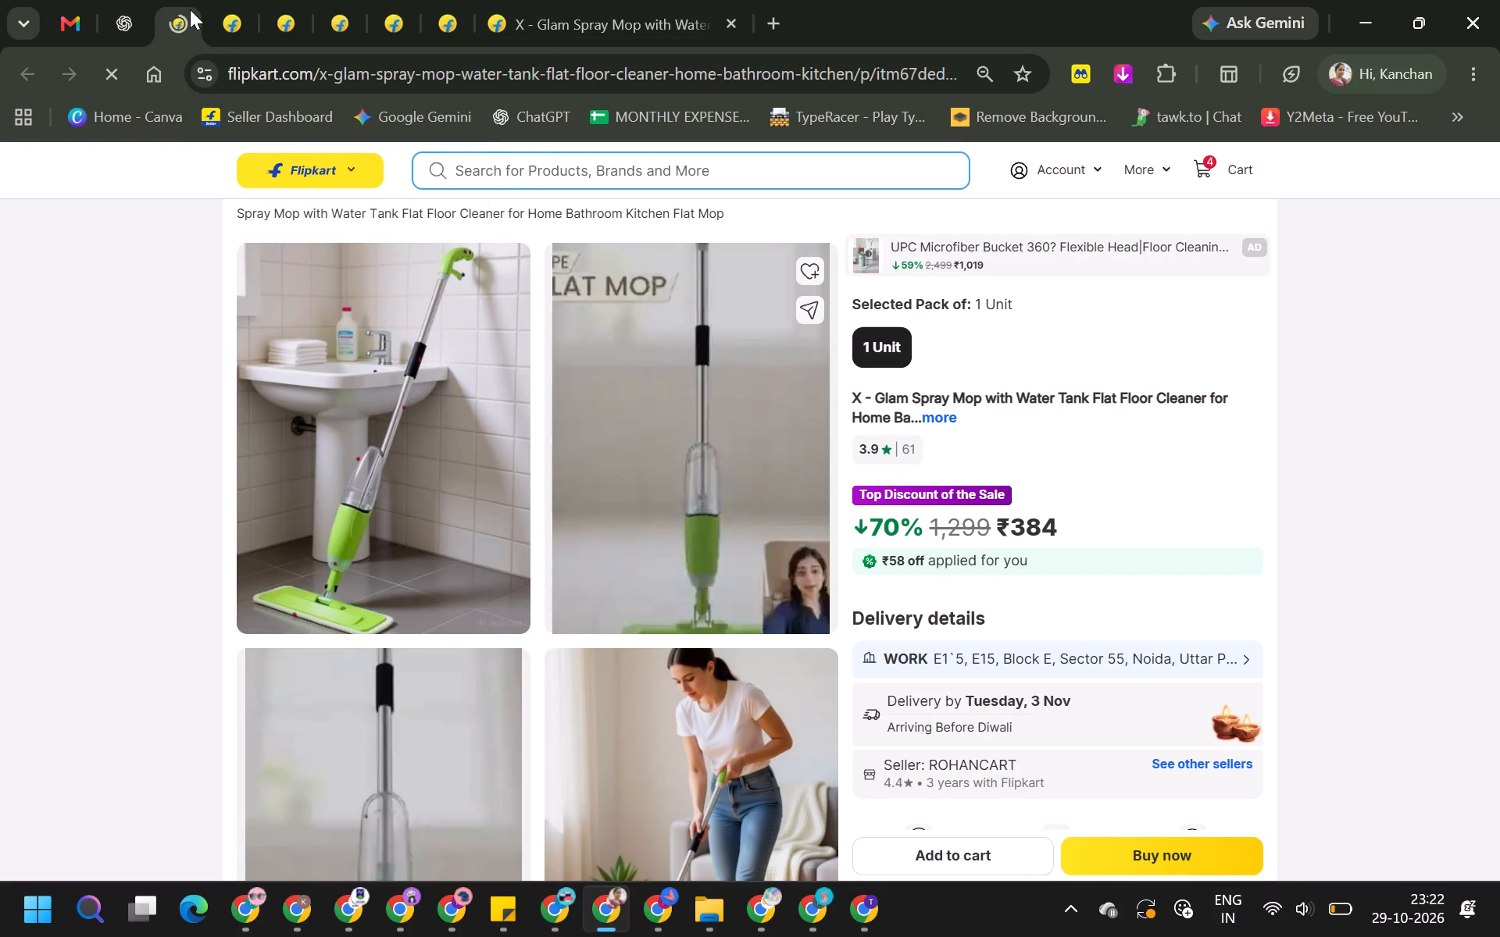
left_click(285, 248)
left_click(675, 30)
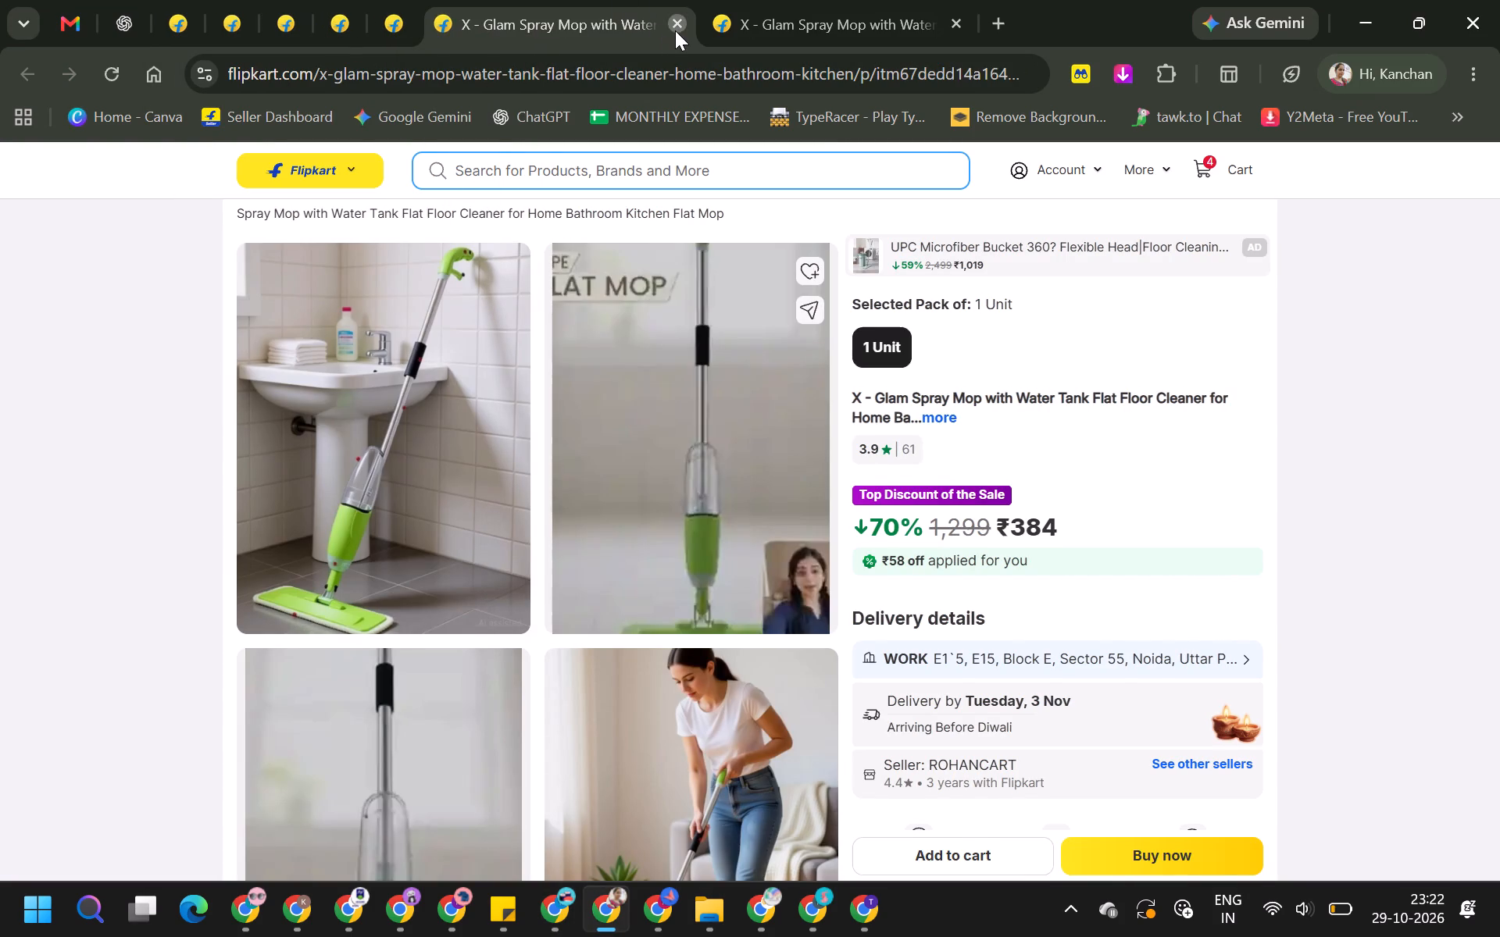
left_click(677, 24)
Search MEETONLINEZONE's new-listing catalogue for the blue X-Glam 360° spray mop by its product ID, MCWHMZ2GZCHTZNGE.
left_click(188, 4)
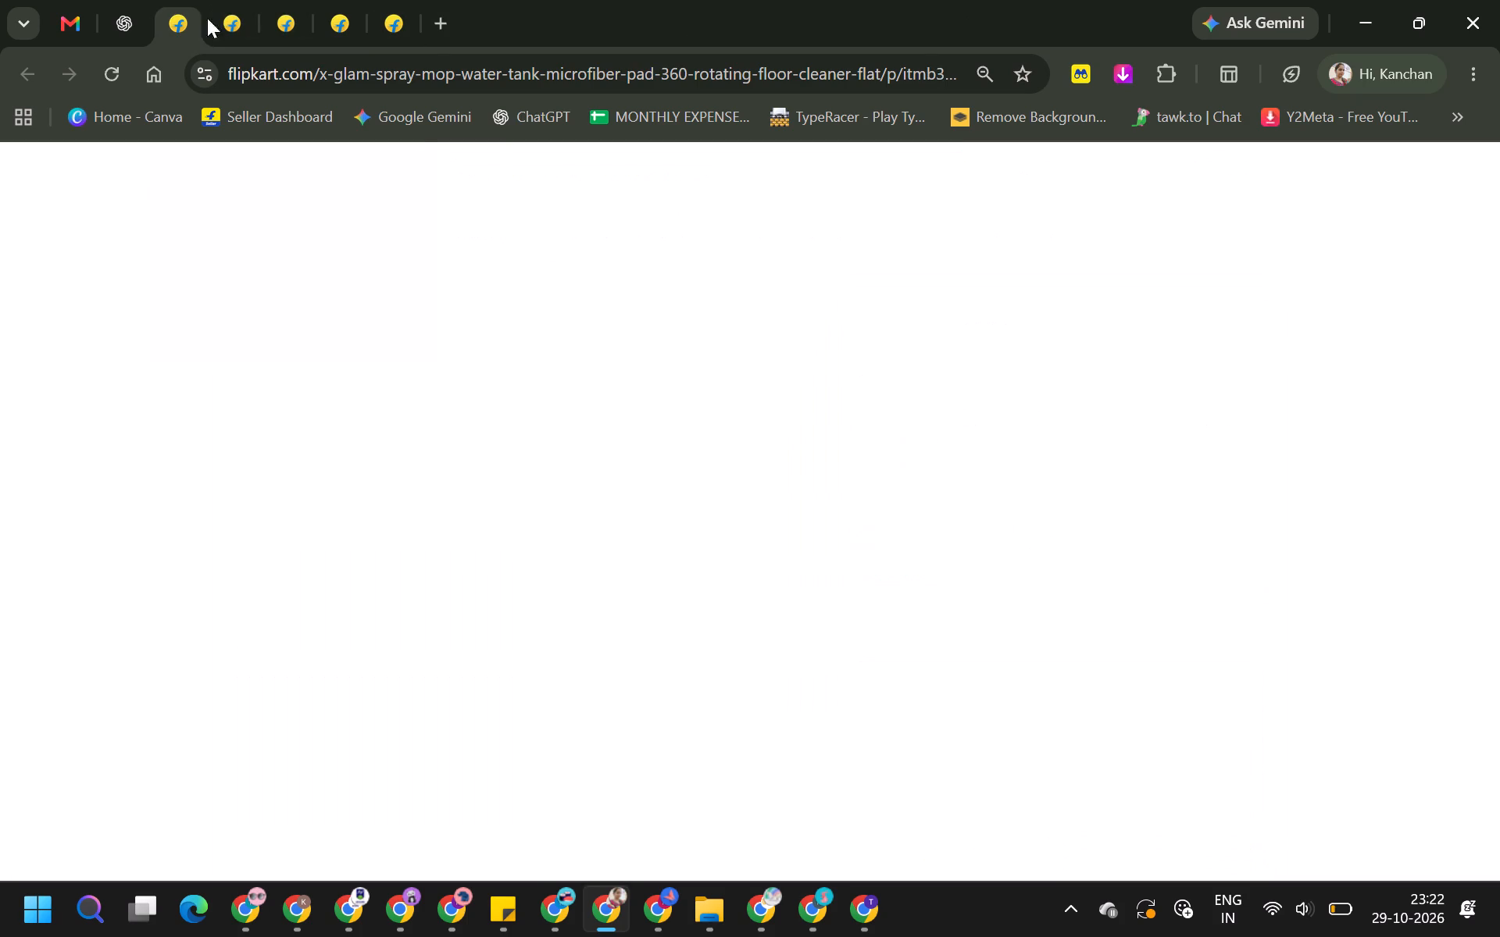
left_click_drag(751, 66, 1035, 87)
double_click(905, 62)
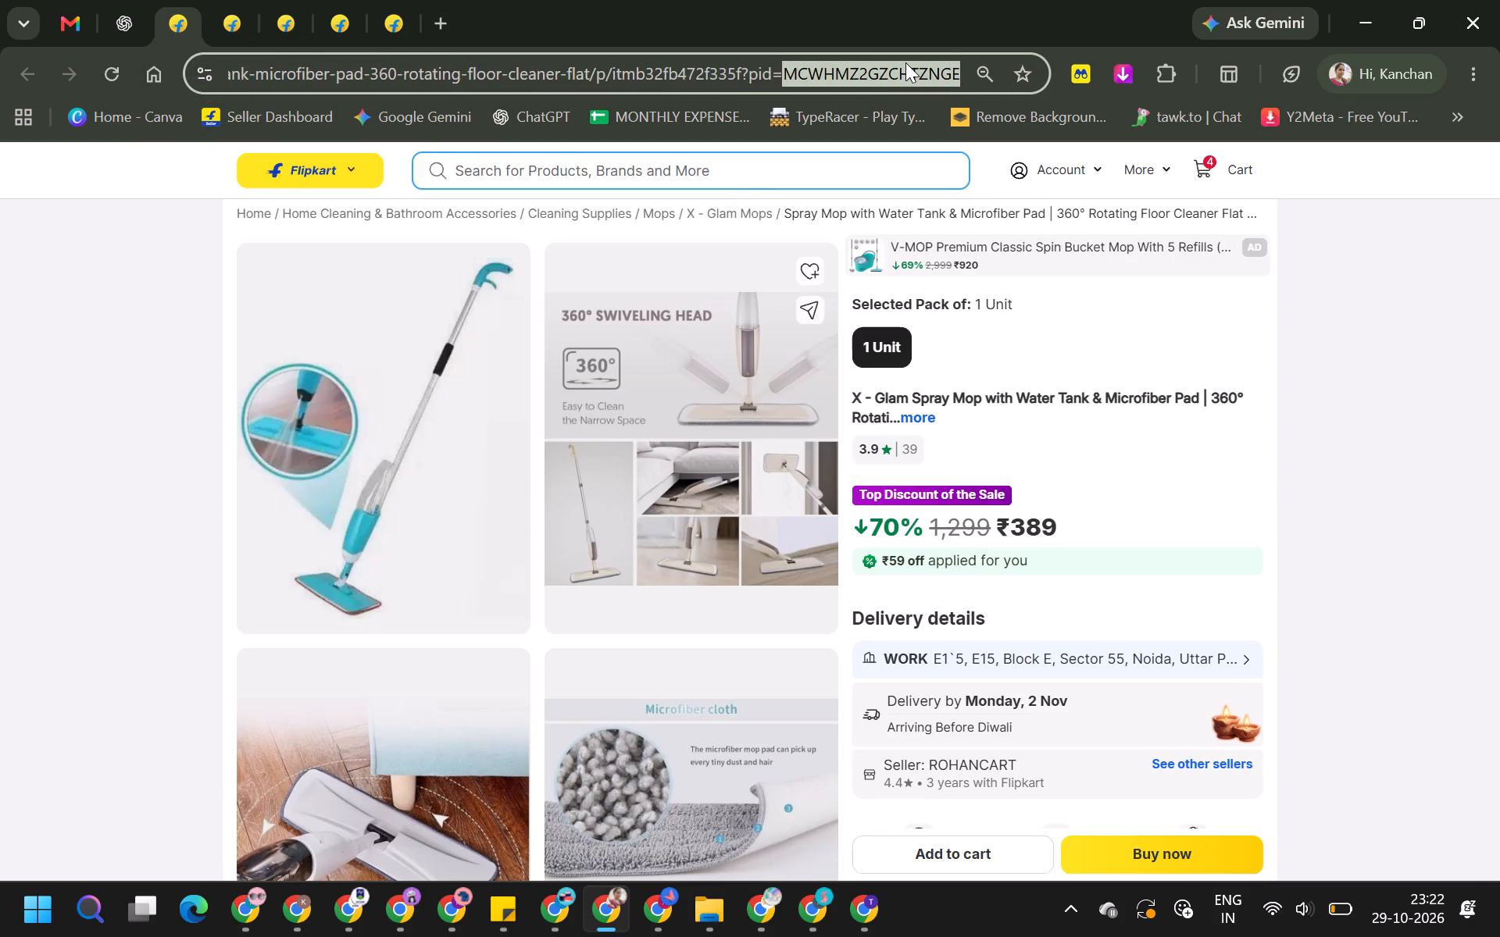
key("ctrl+c")
key("alt+Tab")
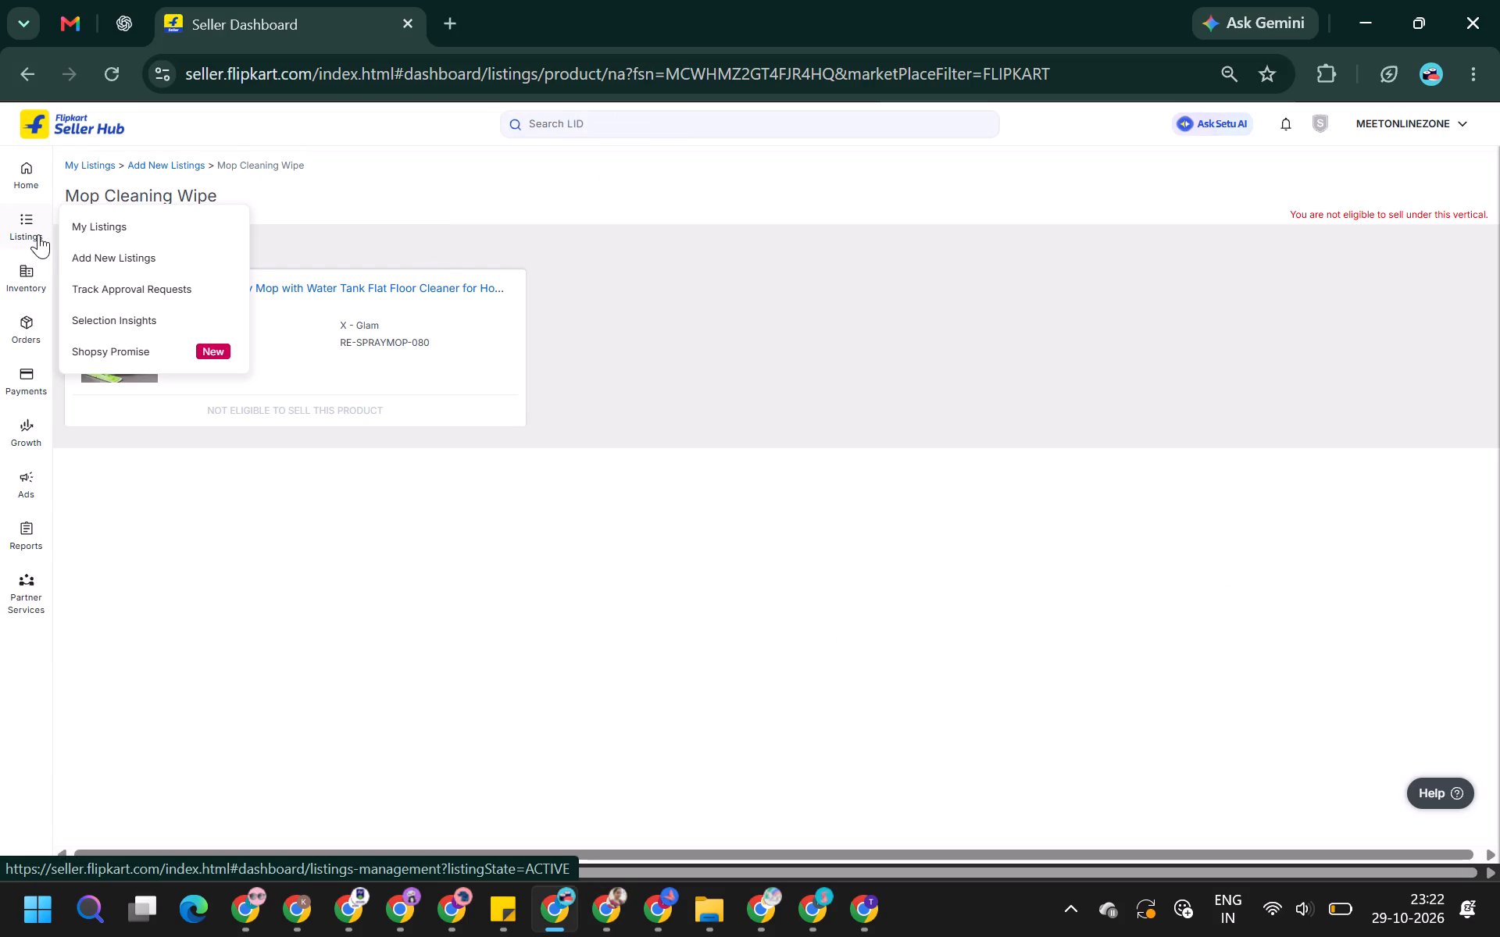
left_click(112, 261)
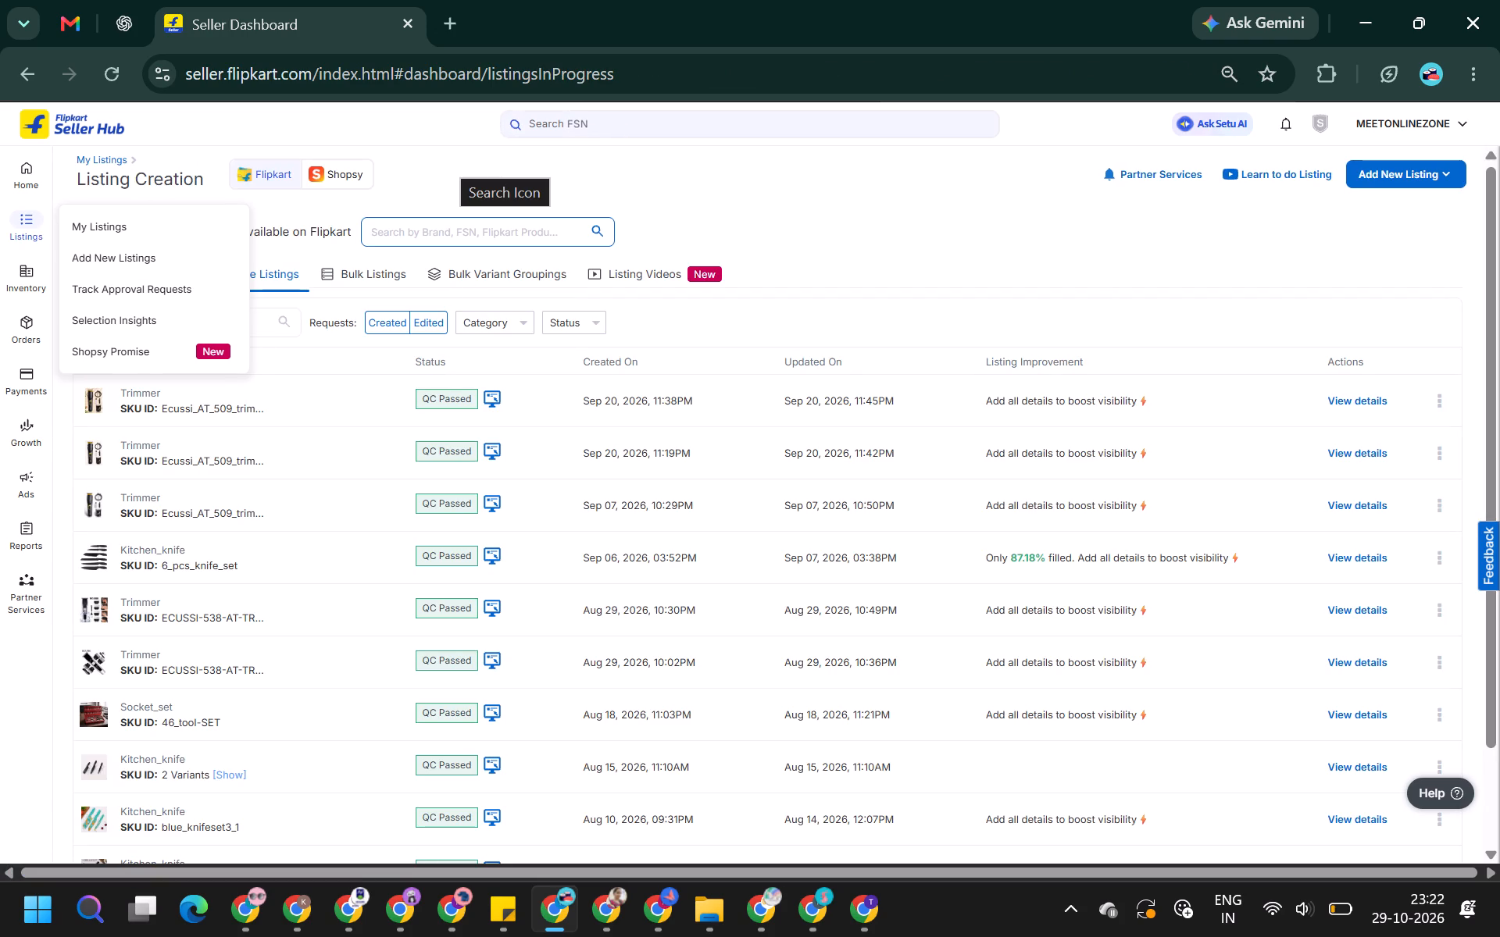
left_click(431, 228)
key("ctrl+v")
key("Return")
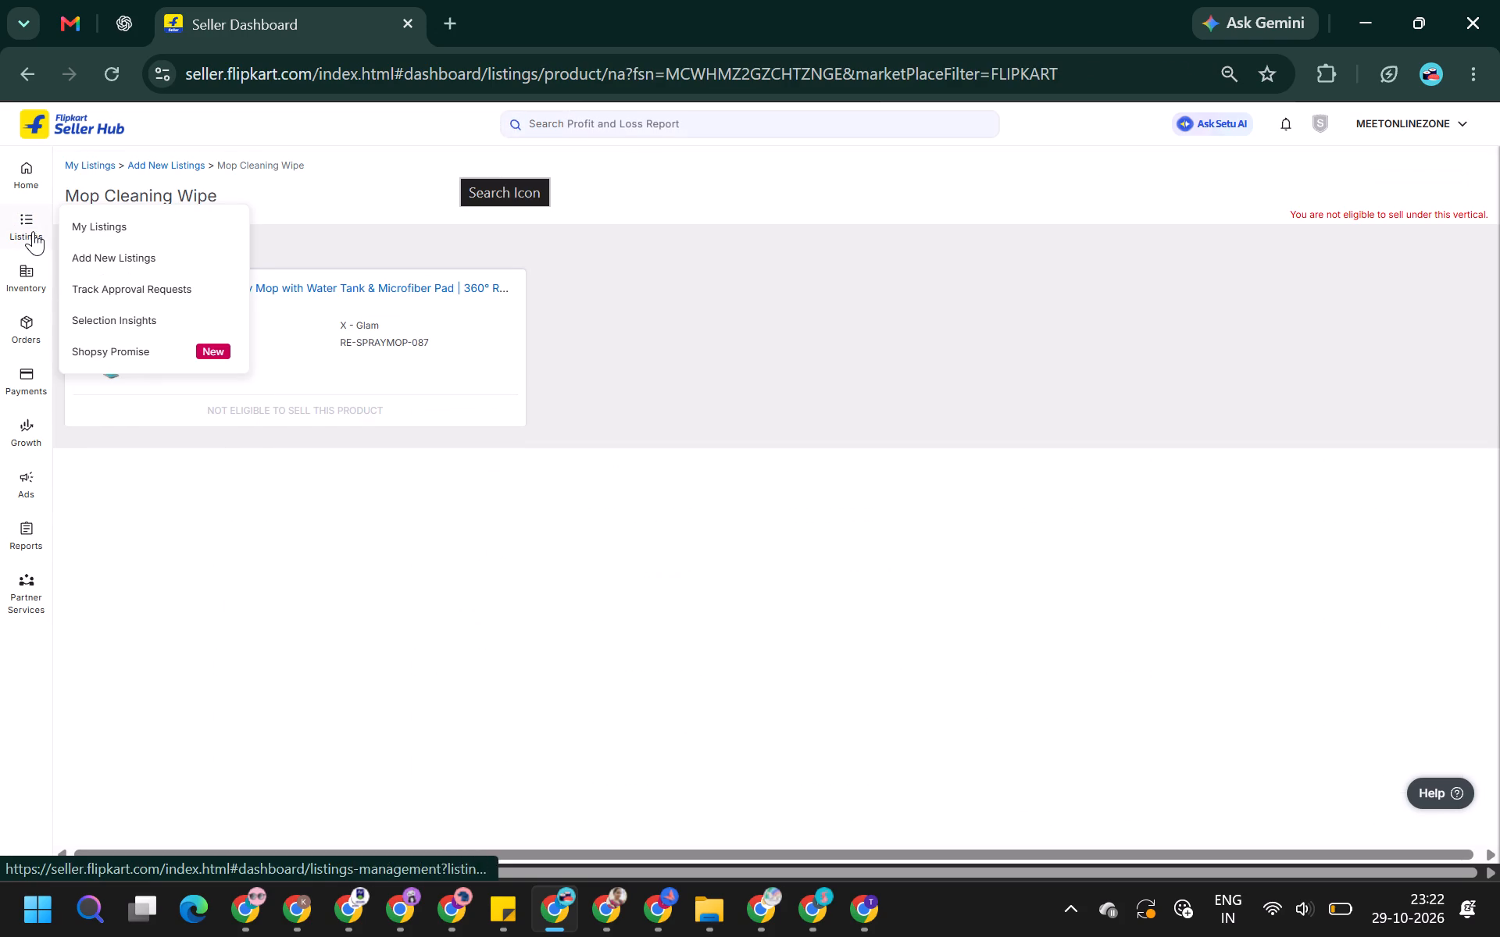
Open MEETONLINEZONE's approval requests to check the brand approval for Mop Cleaning Wipe.
left_click(101, 294)
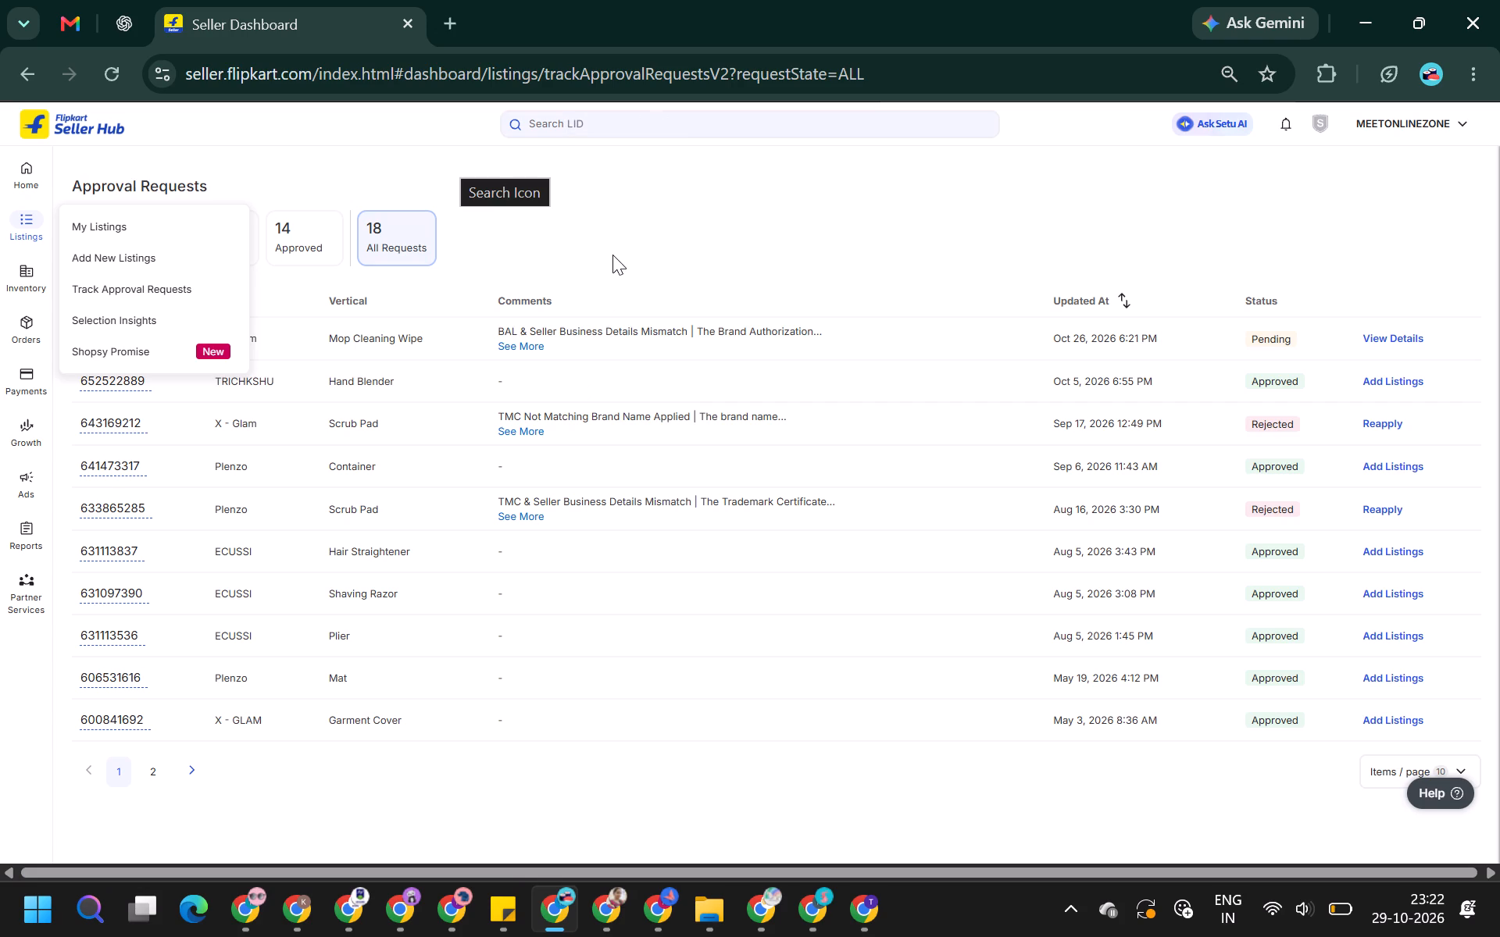
left_click(612, 255)
Reopen the two closed copies of the green spray mop product page.
key("alt+Tab")
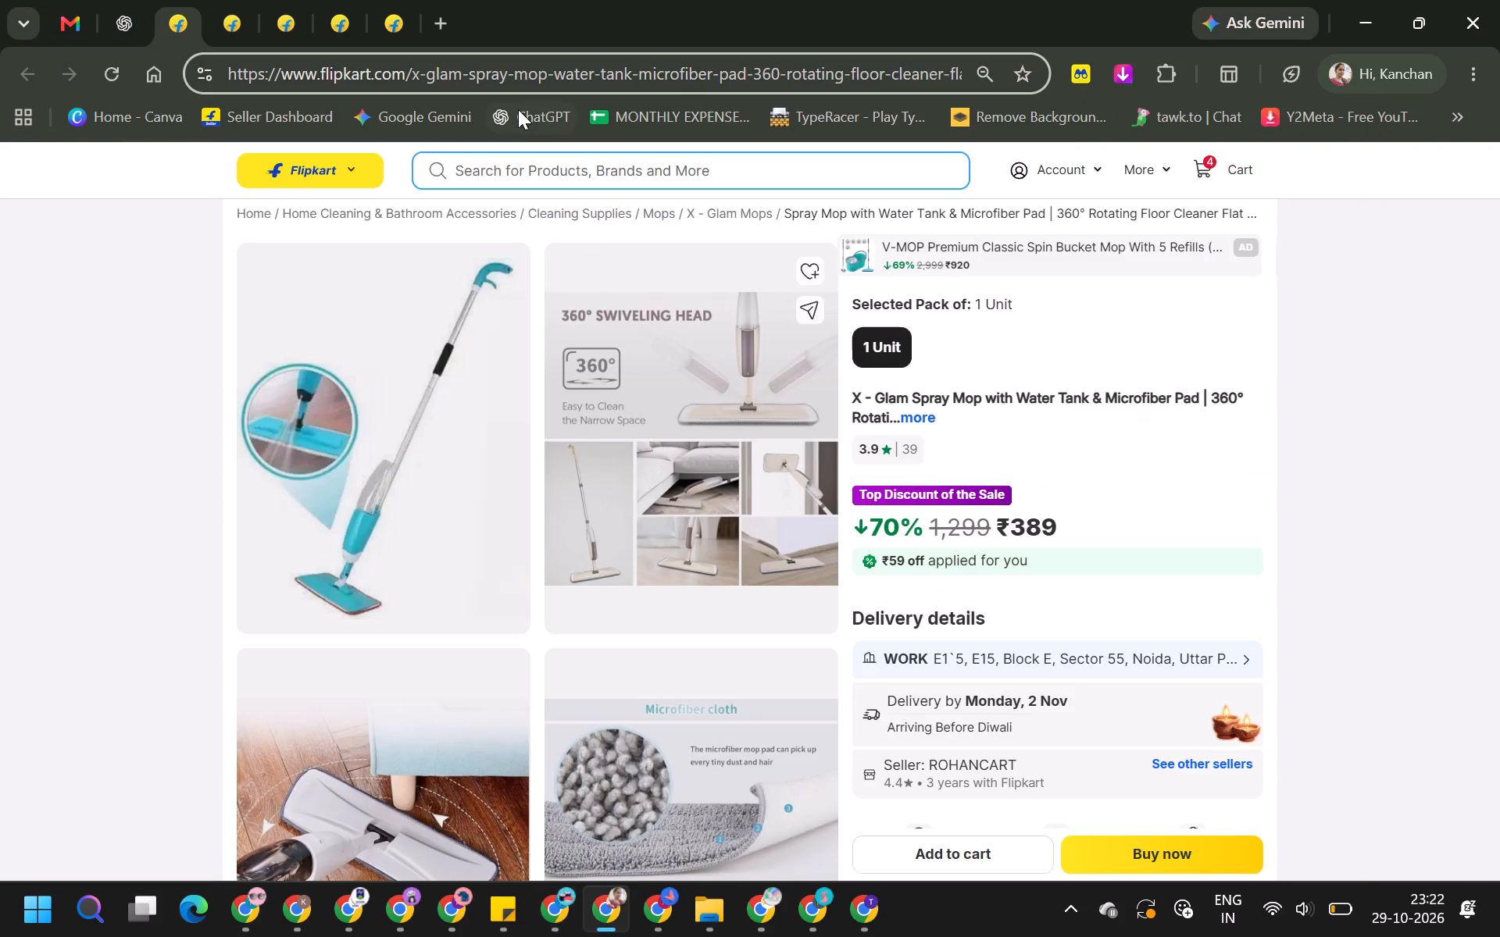
key("ctrl+shift+t")
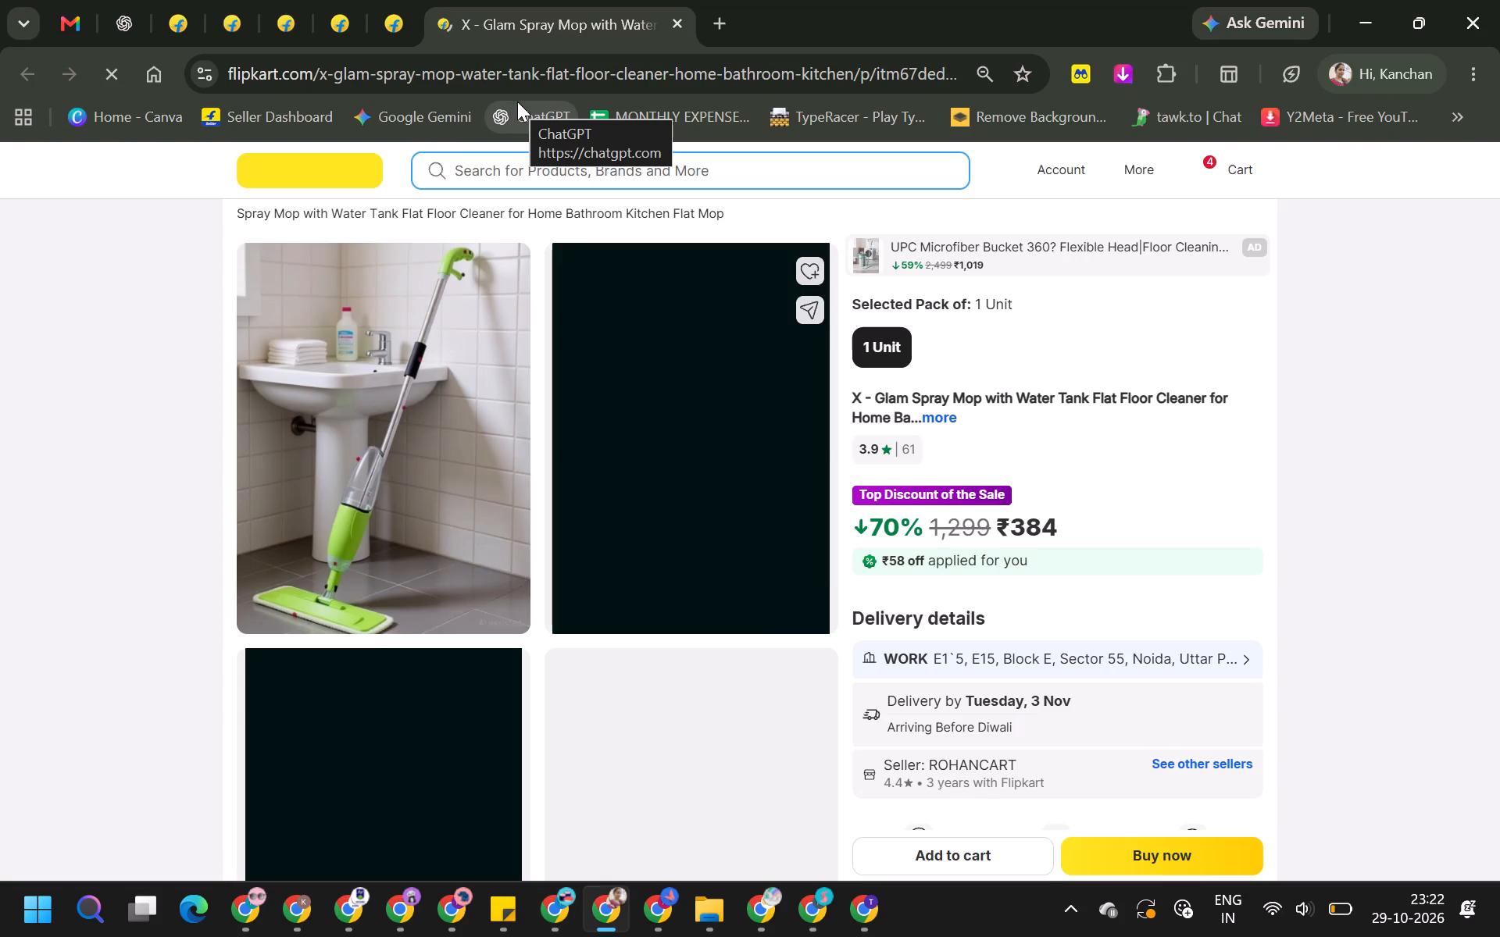
key("ctrl+shift+t")
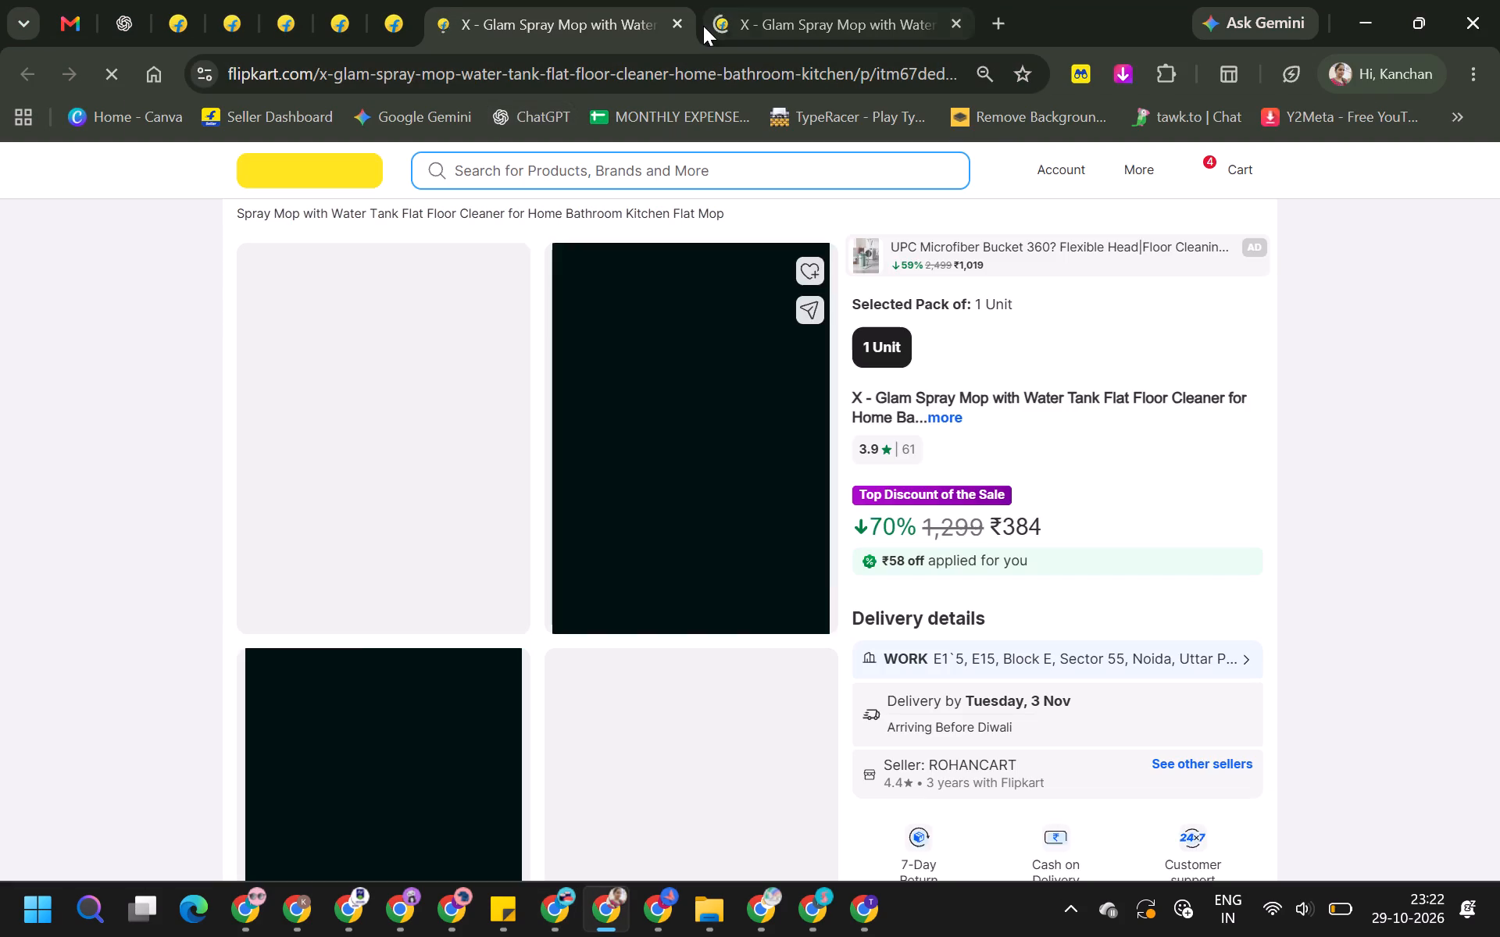
Close one copy of the green spray mop product page, pin the other and place it ahead of the pinned product pages.
left_click(681, 23)
right_click(562, 13)
left_click(633, 252)
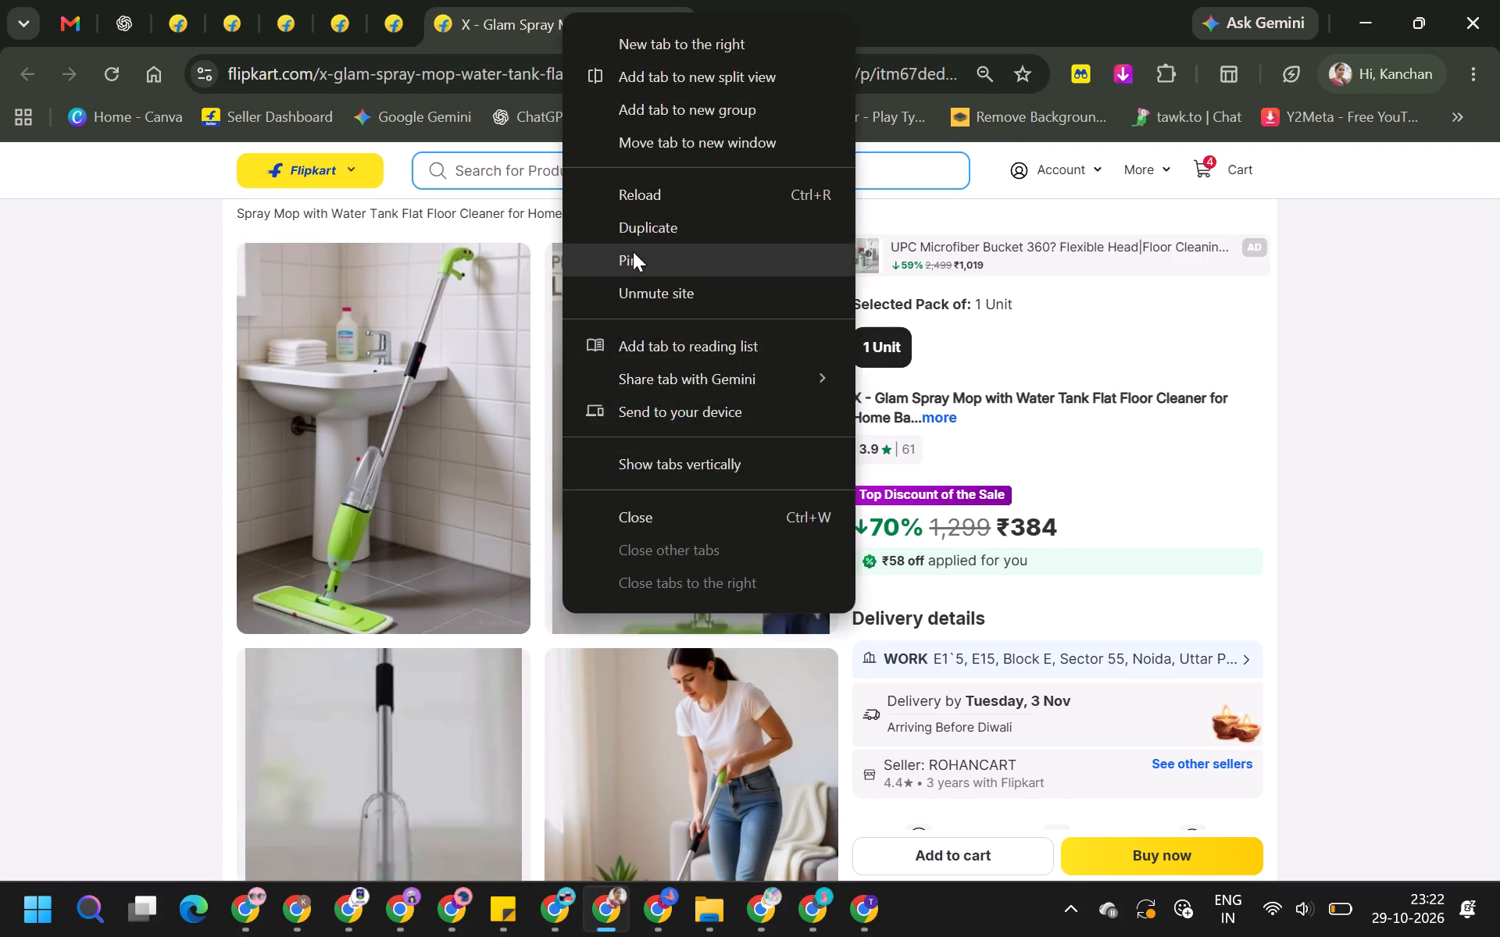
left_click_drag(453, 16, 177, 8)
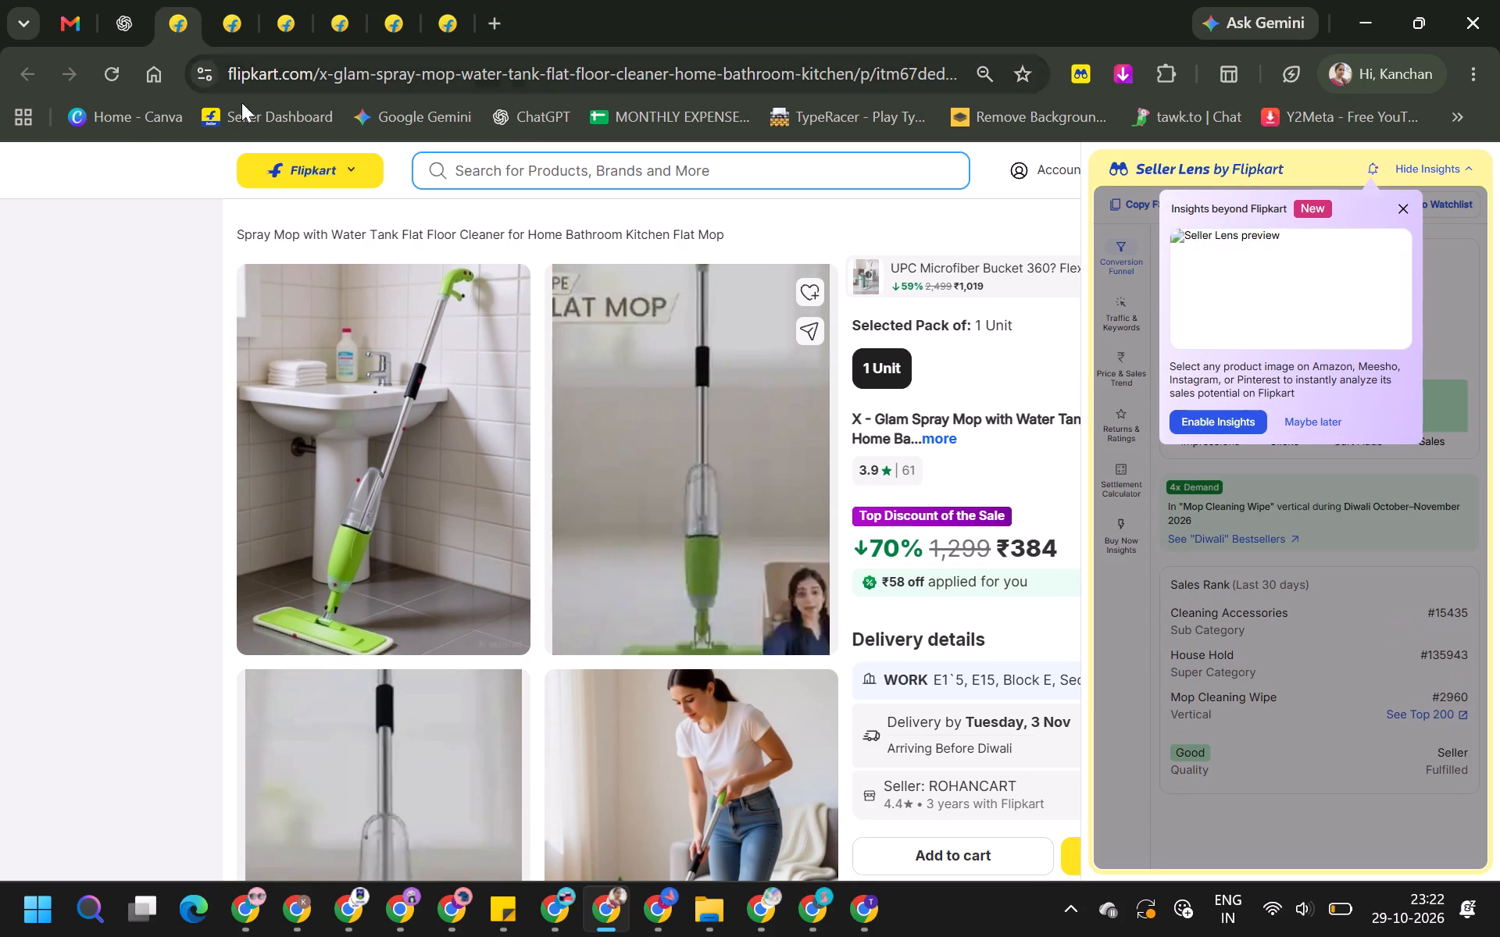
Look over MEETONLINEZONE's approval requests and go back to its Seller Hub home page.
key("alt+Tab")
scroll(806, 522, "down", 4)
scroll(809, 513, "up", 6)
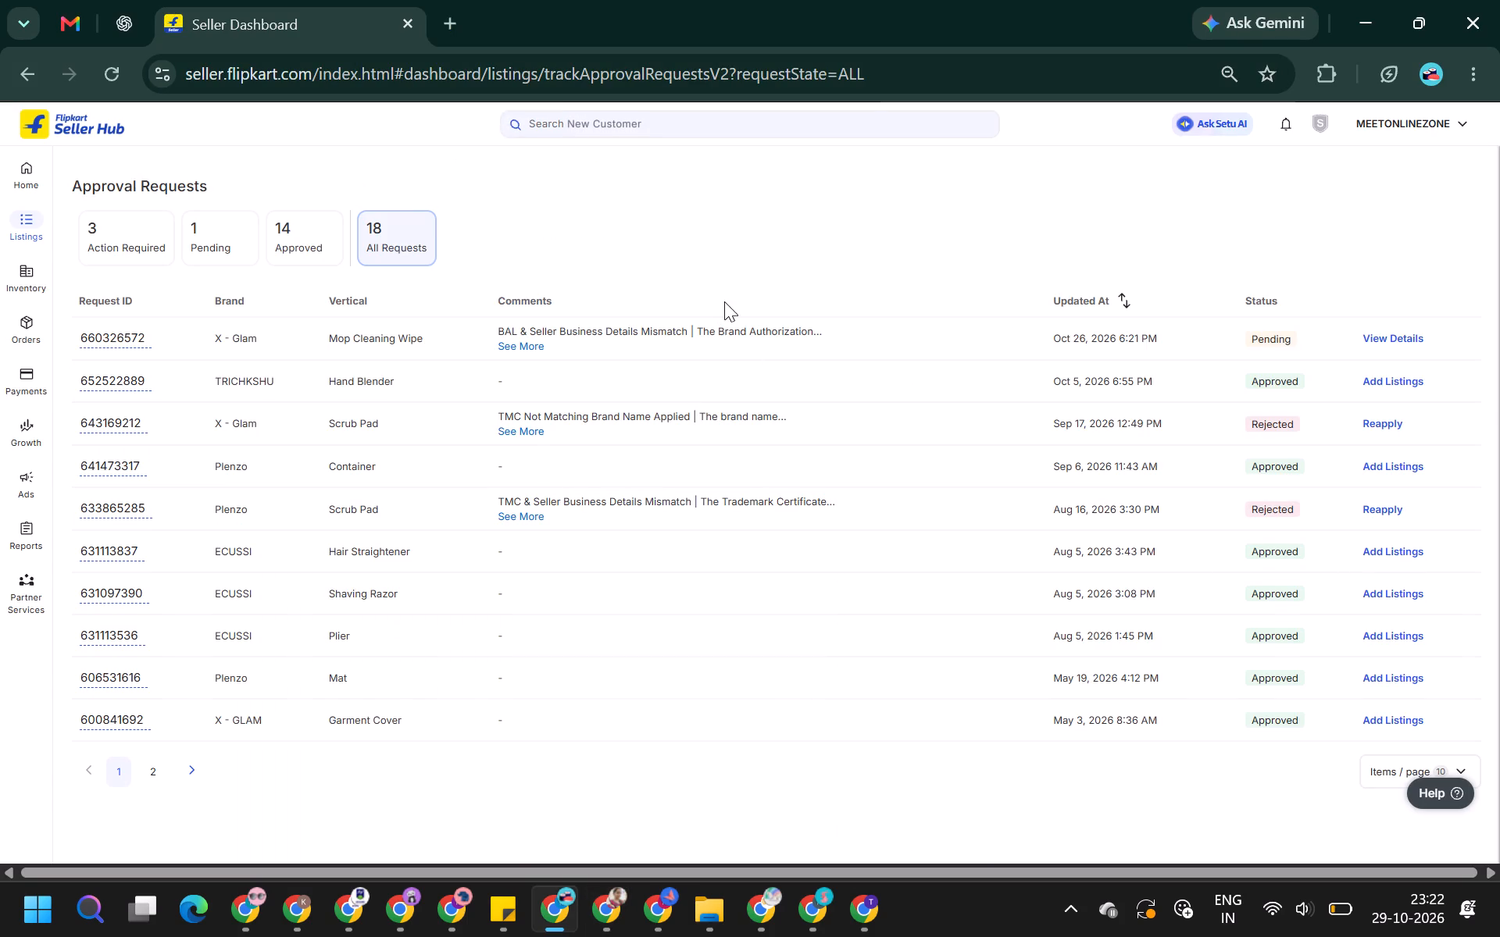
left_click(30, 175)
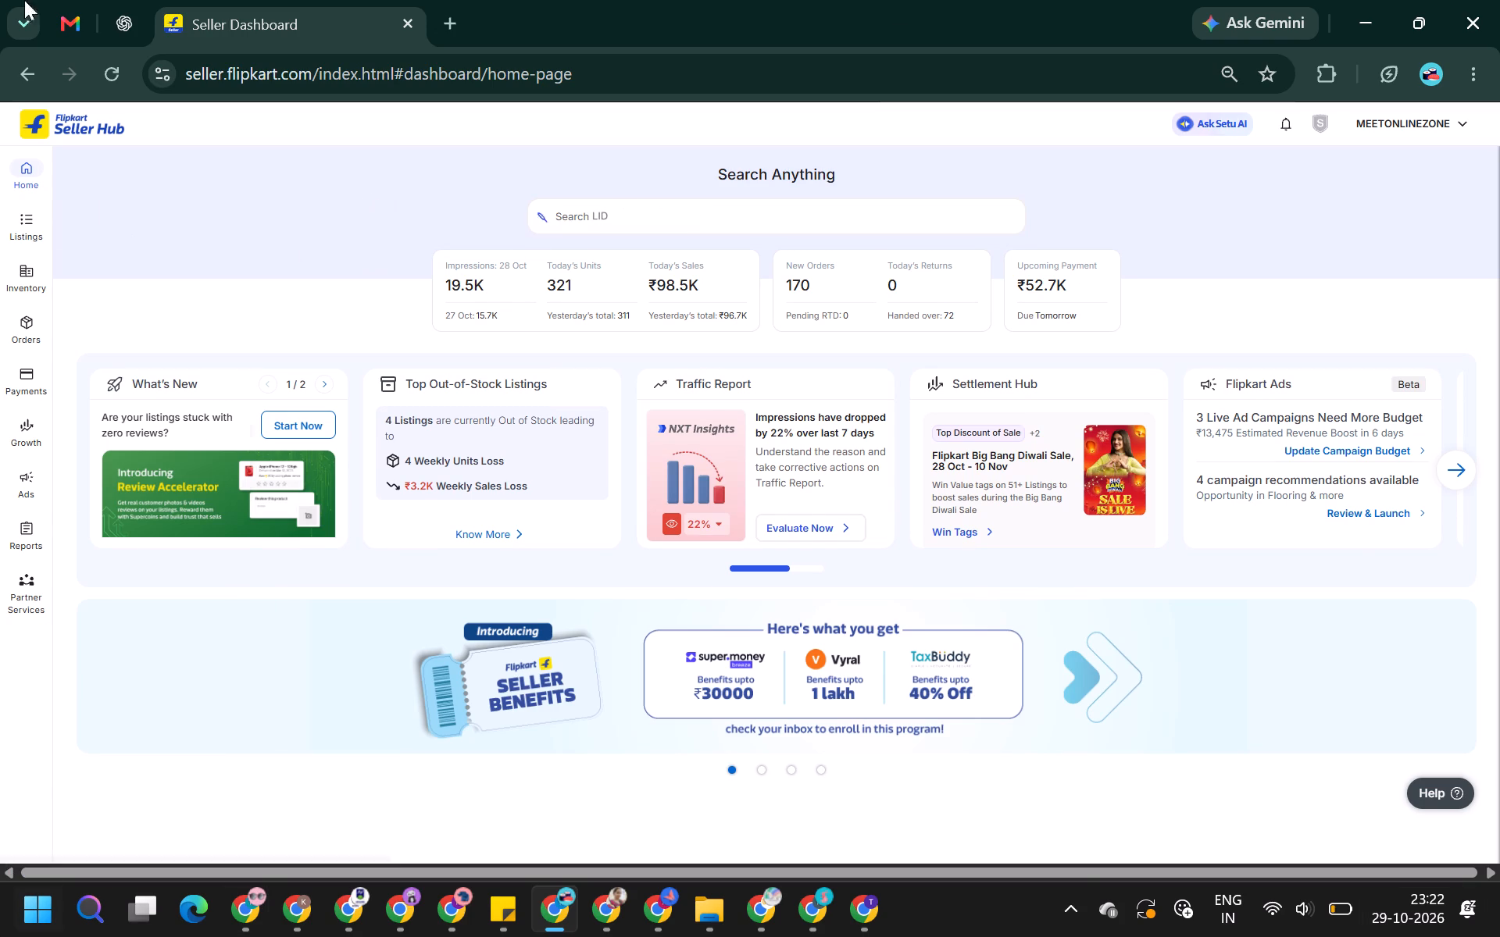
left_click(602, 913)
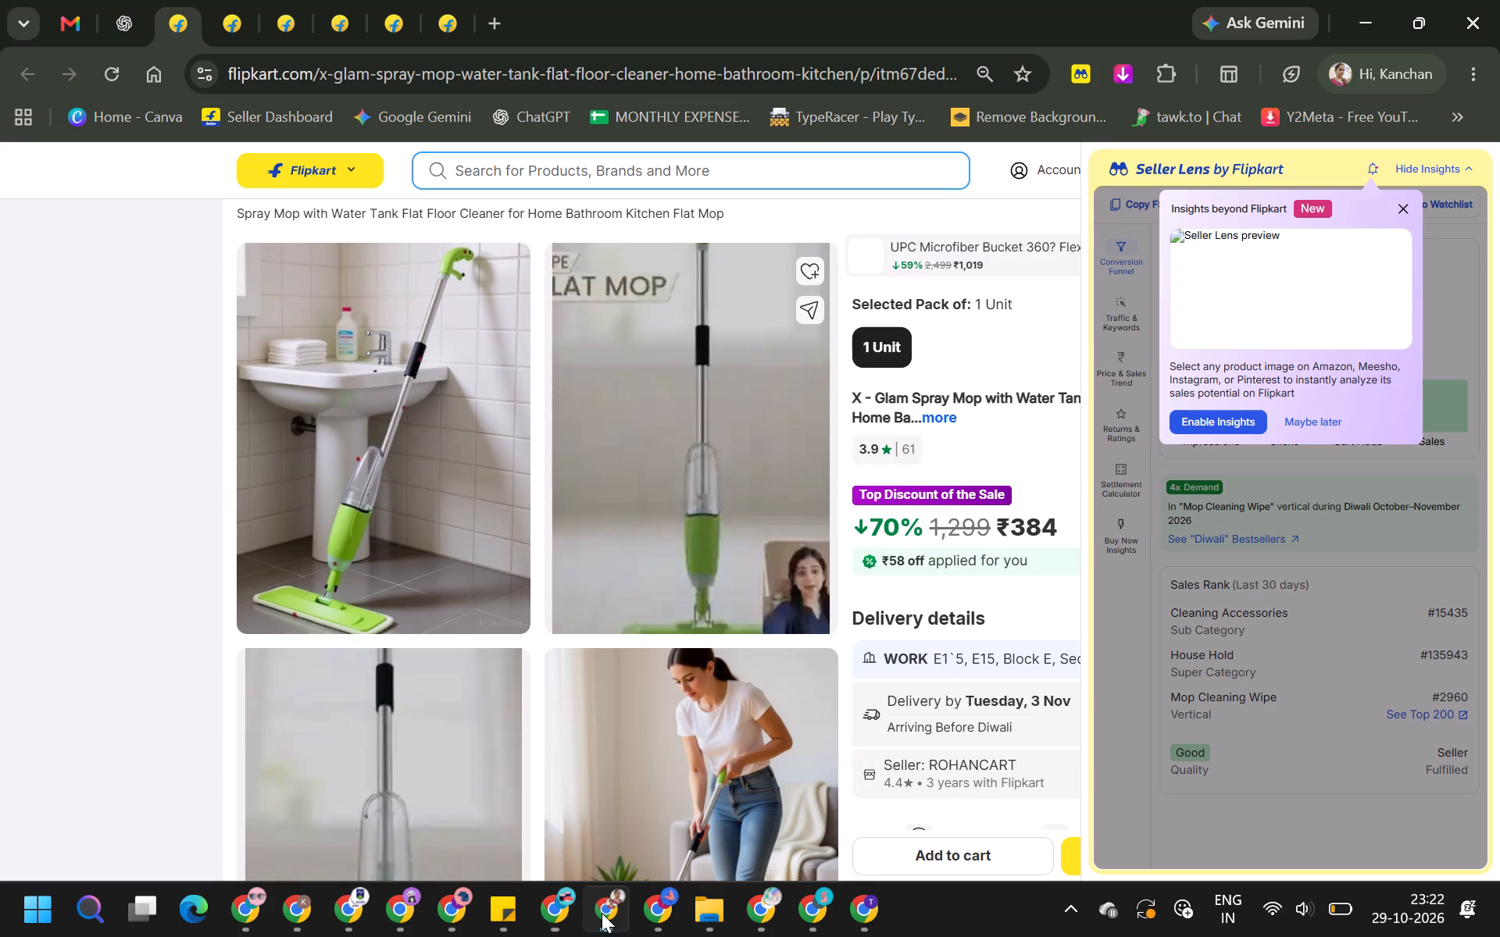
left_click(602, 911)
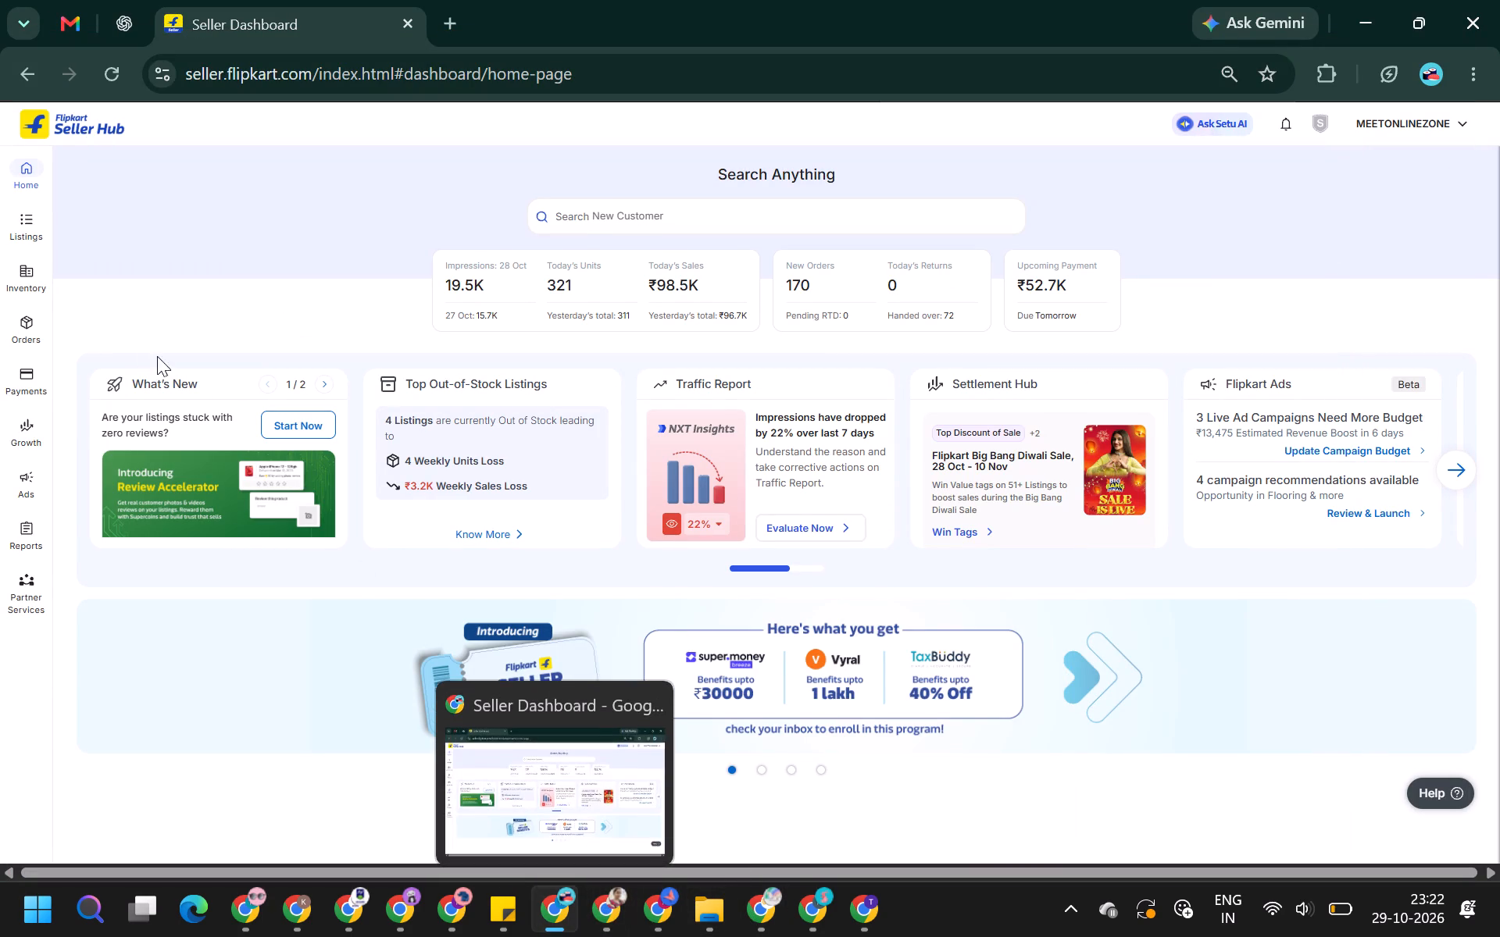
Open MEETONLINEZONE's Campaign Manager in a separate tab and limit its data to 29 October 2026.
right_click(27, 498)
left_click(66, 522)
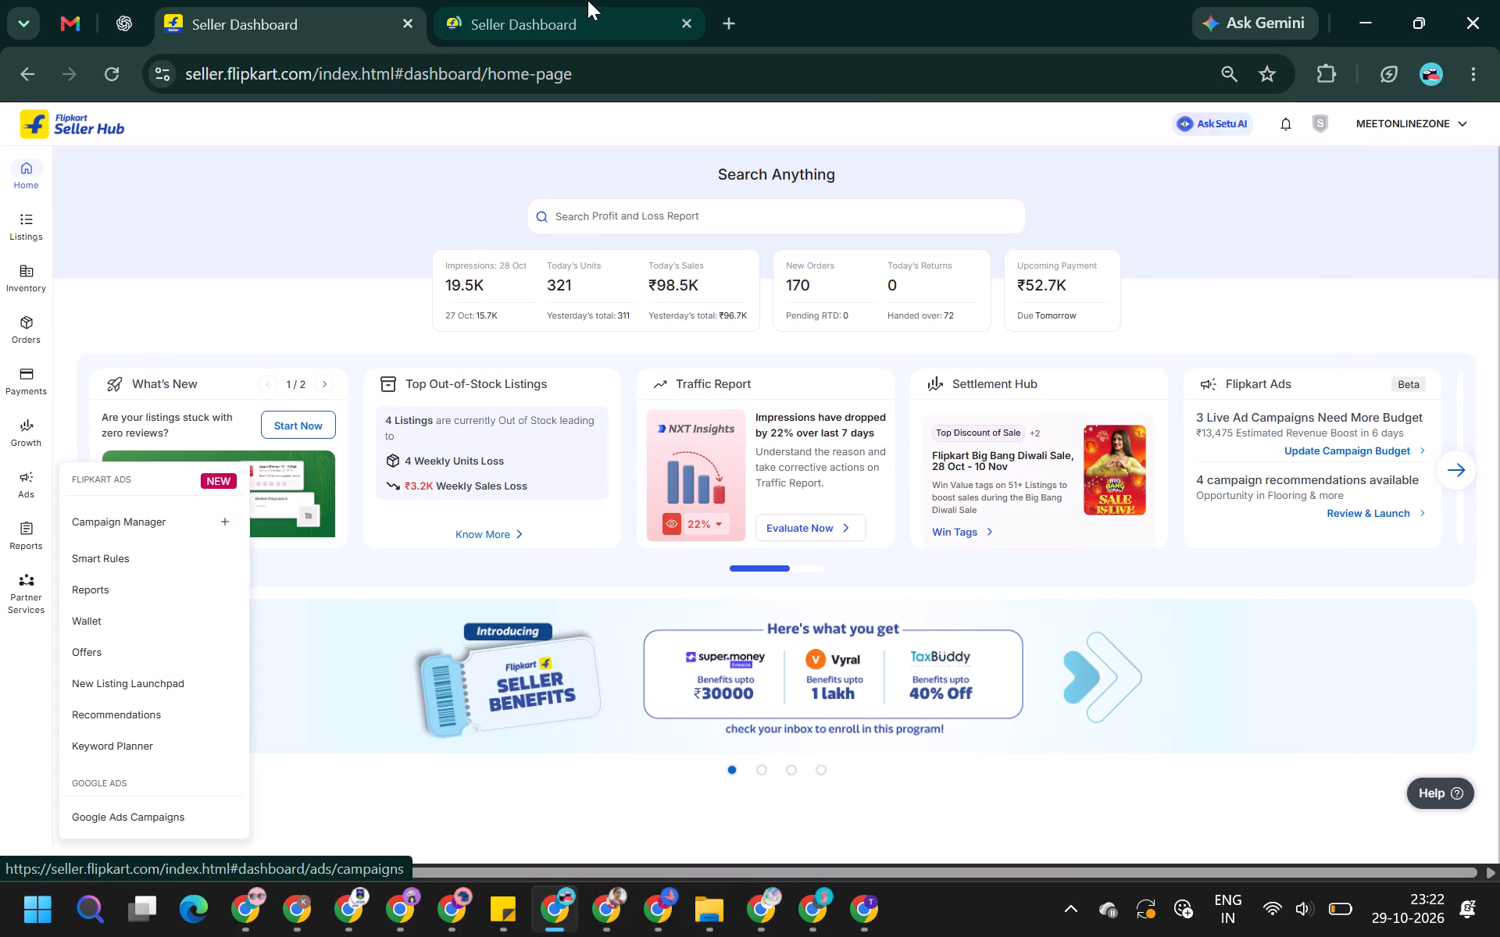
left_click(587, 0)
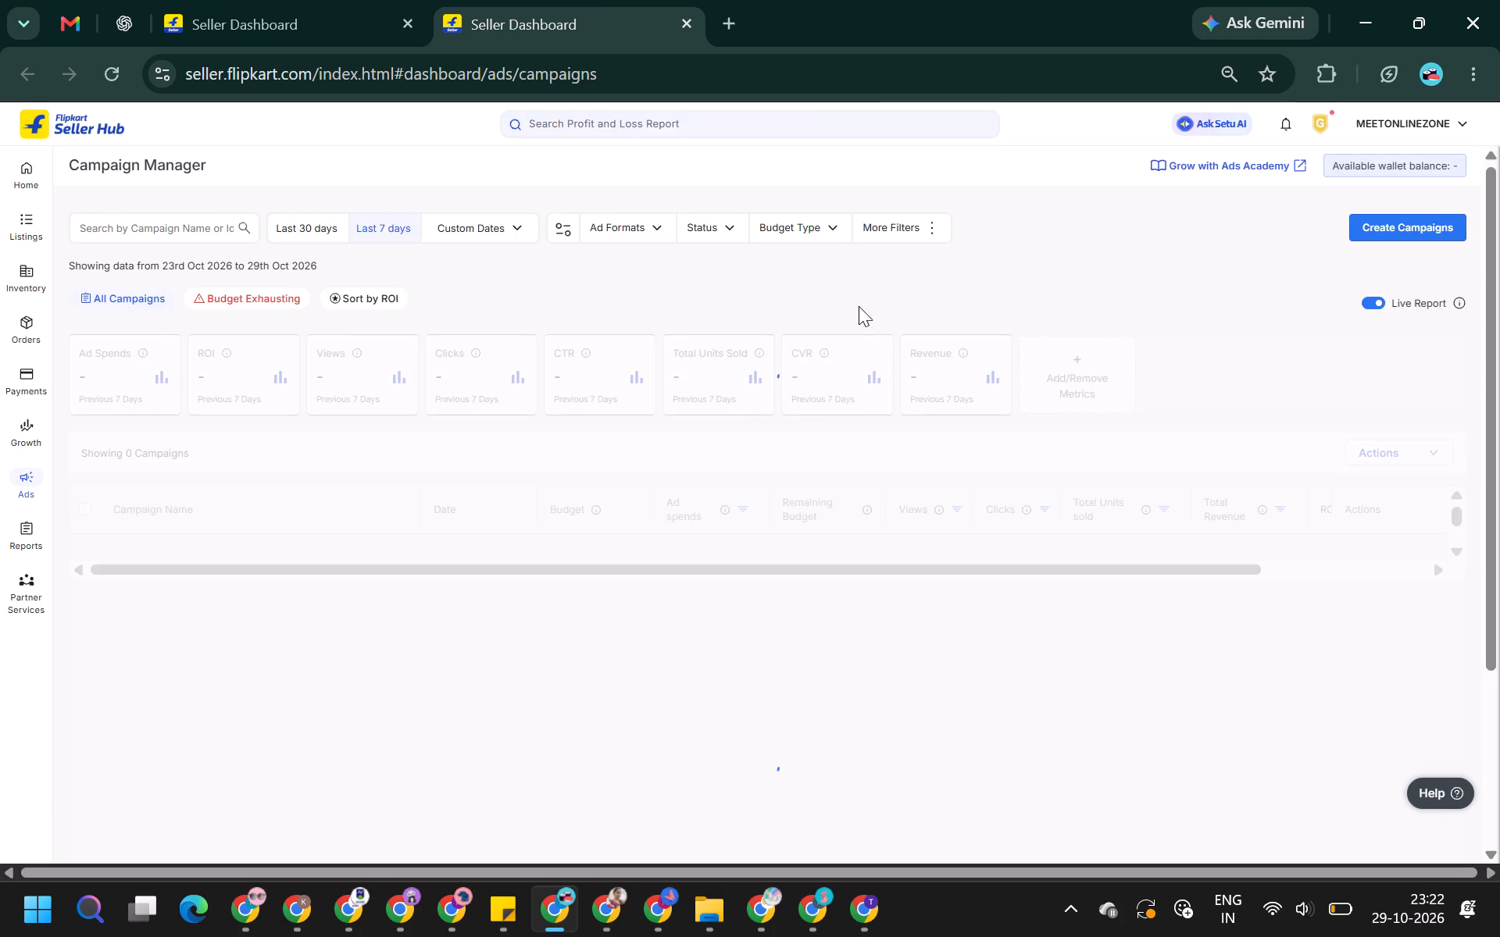
left_click(503, 390)
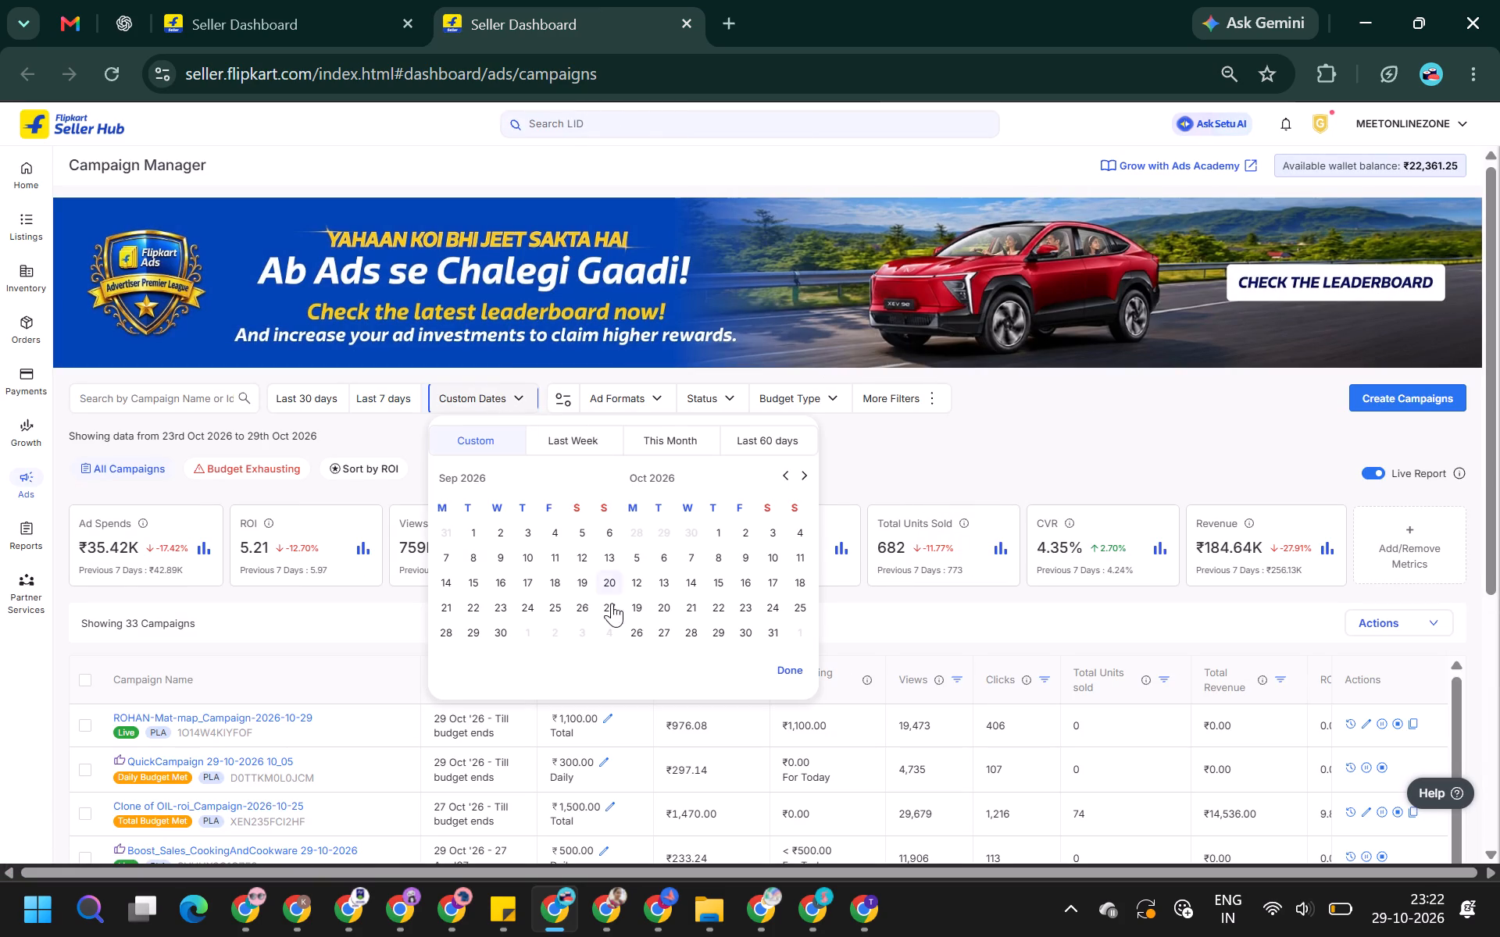
double_click(724, 637)
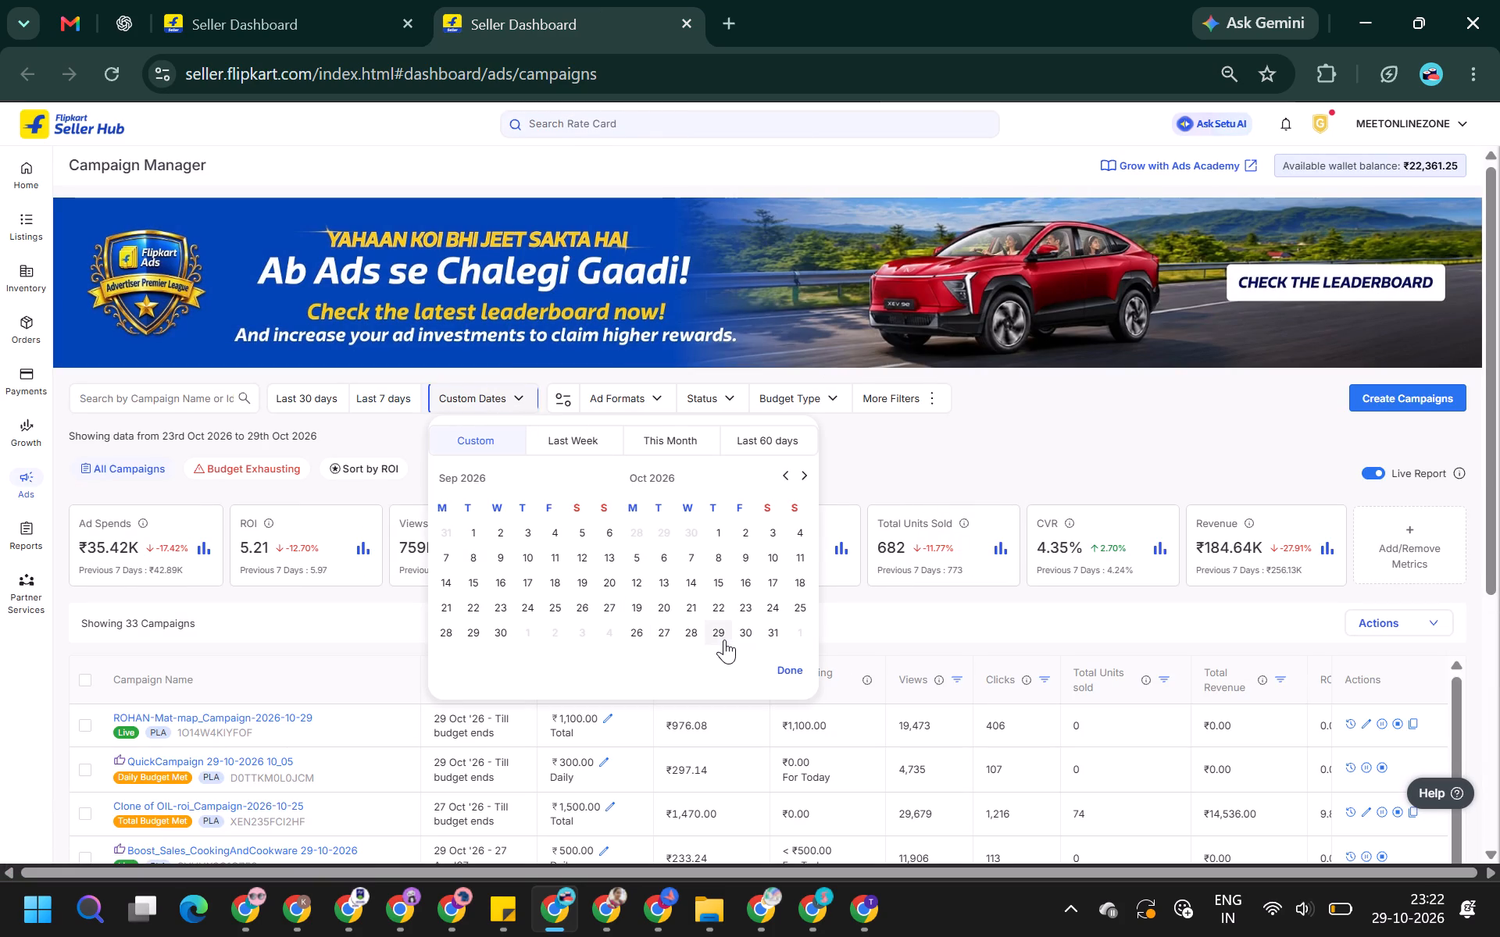
left_click(798, 672)
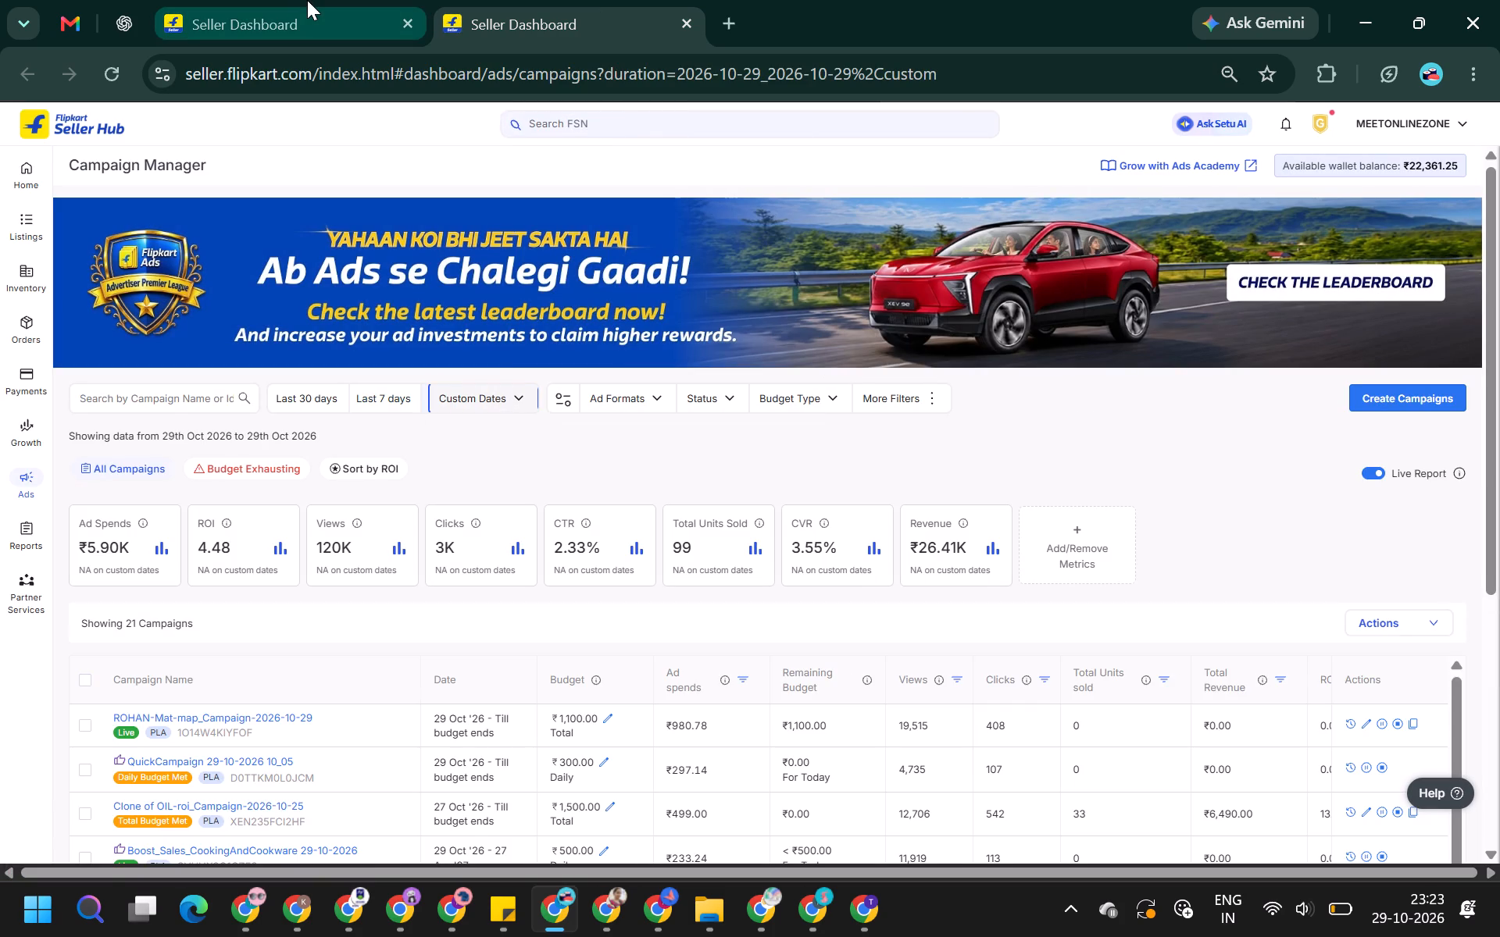
Open MEETONLINEZONE's ads wallet summary from its home page.
left_click(308, 3)
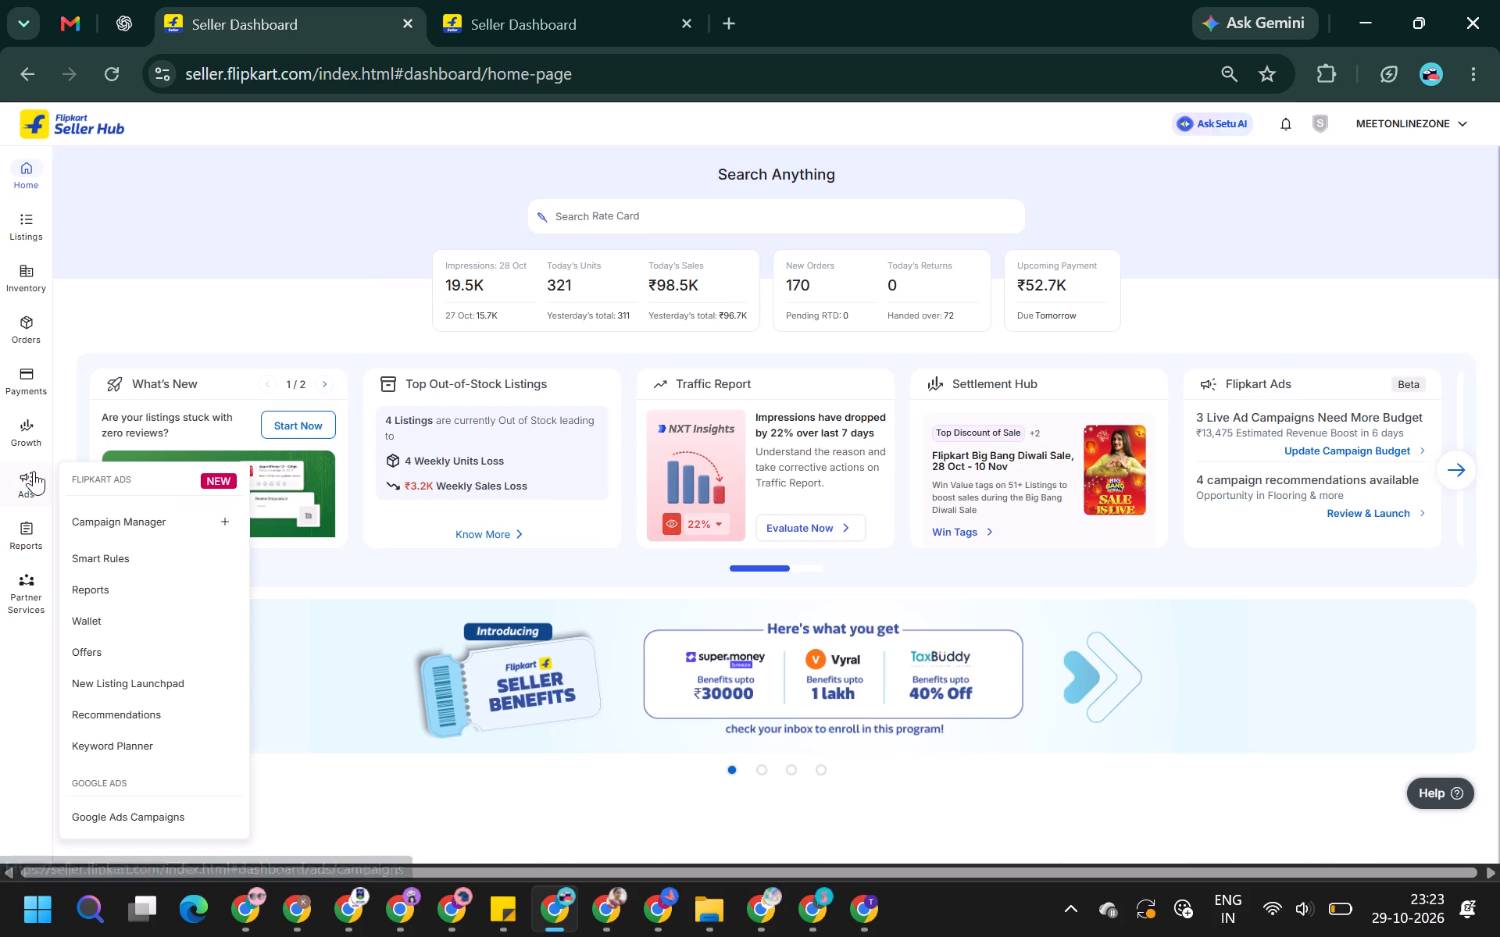
left_click(125, 635)
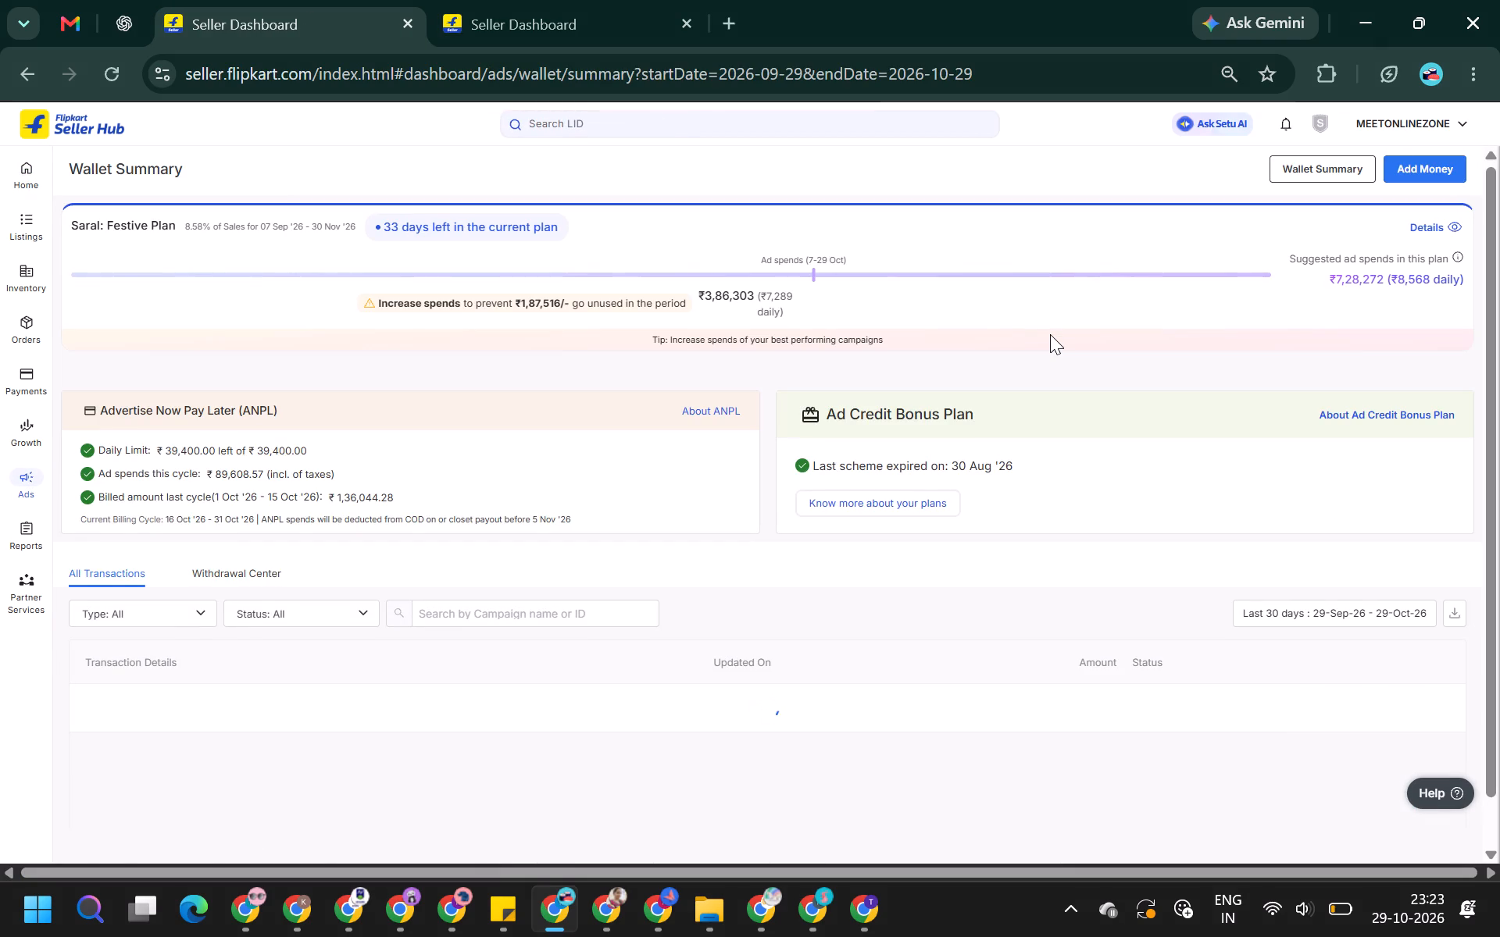
Open MEETONLINEZONE's listings and glance at the SKU list in the sticky note.
left_click(5, 237)
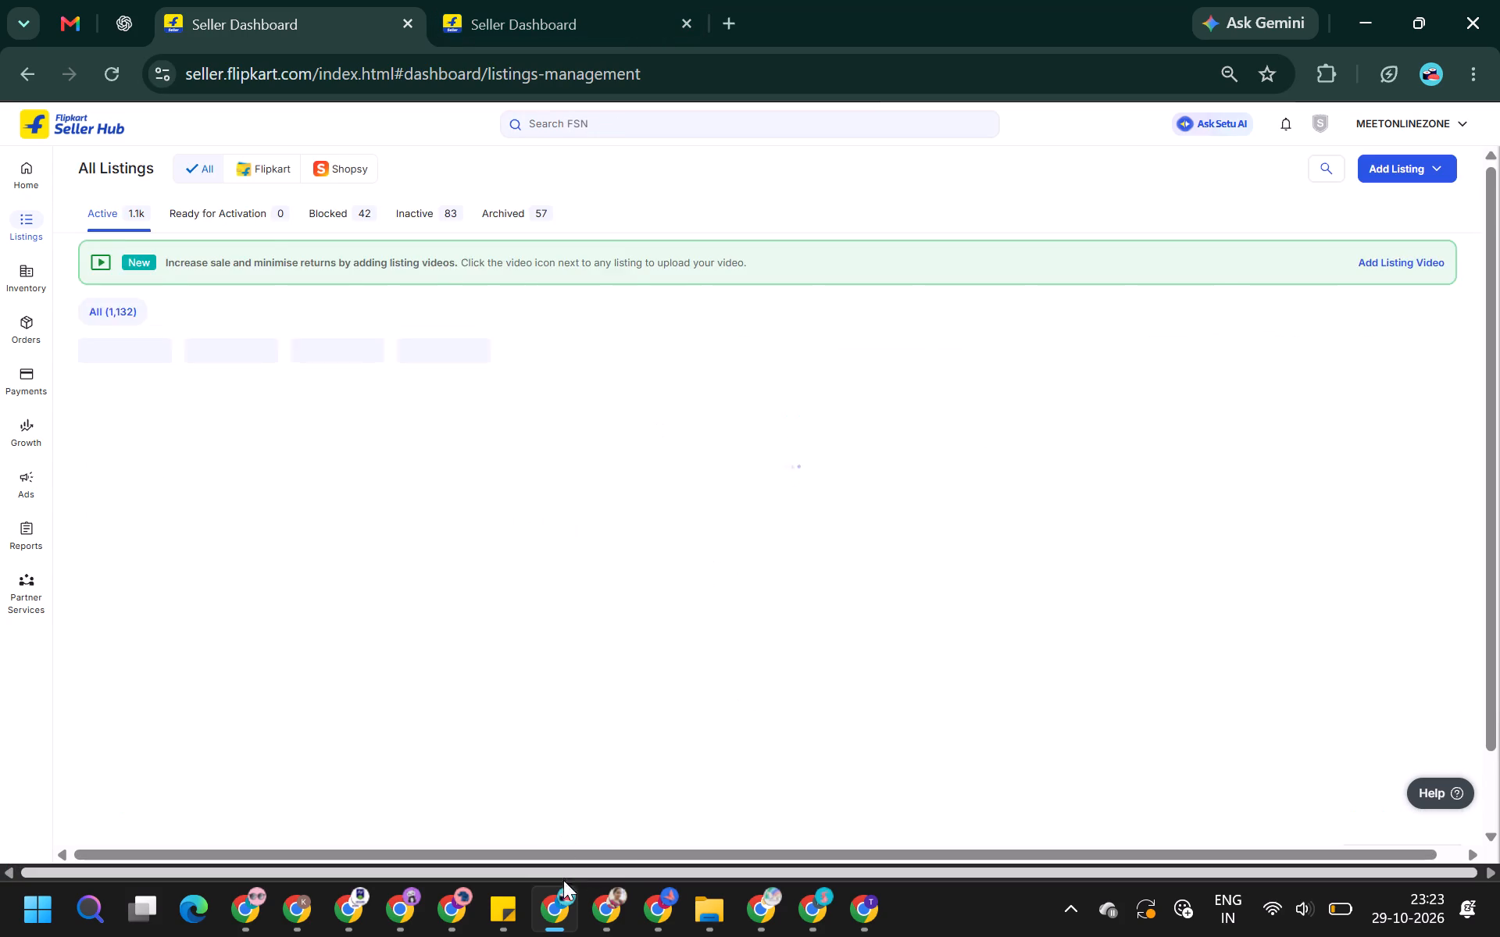
left_click(508, 900)
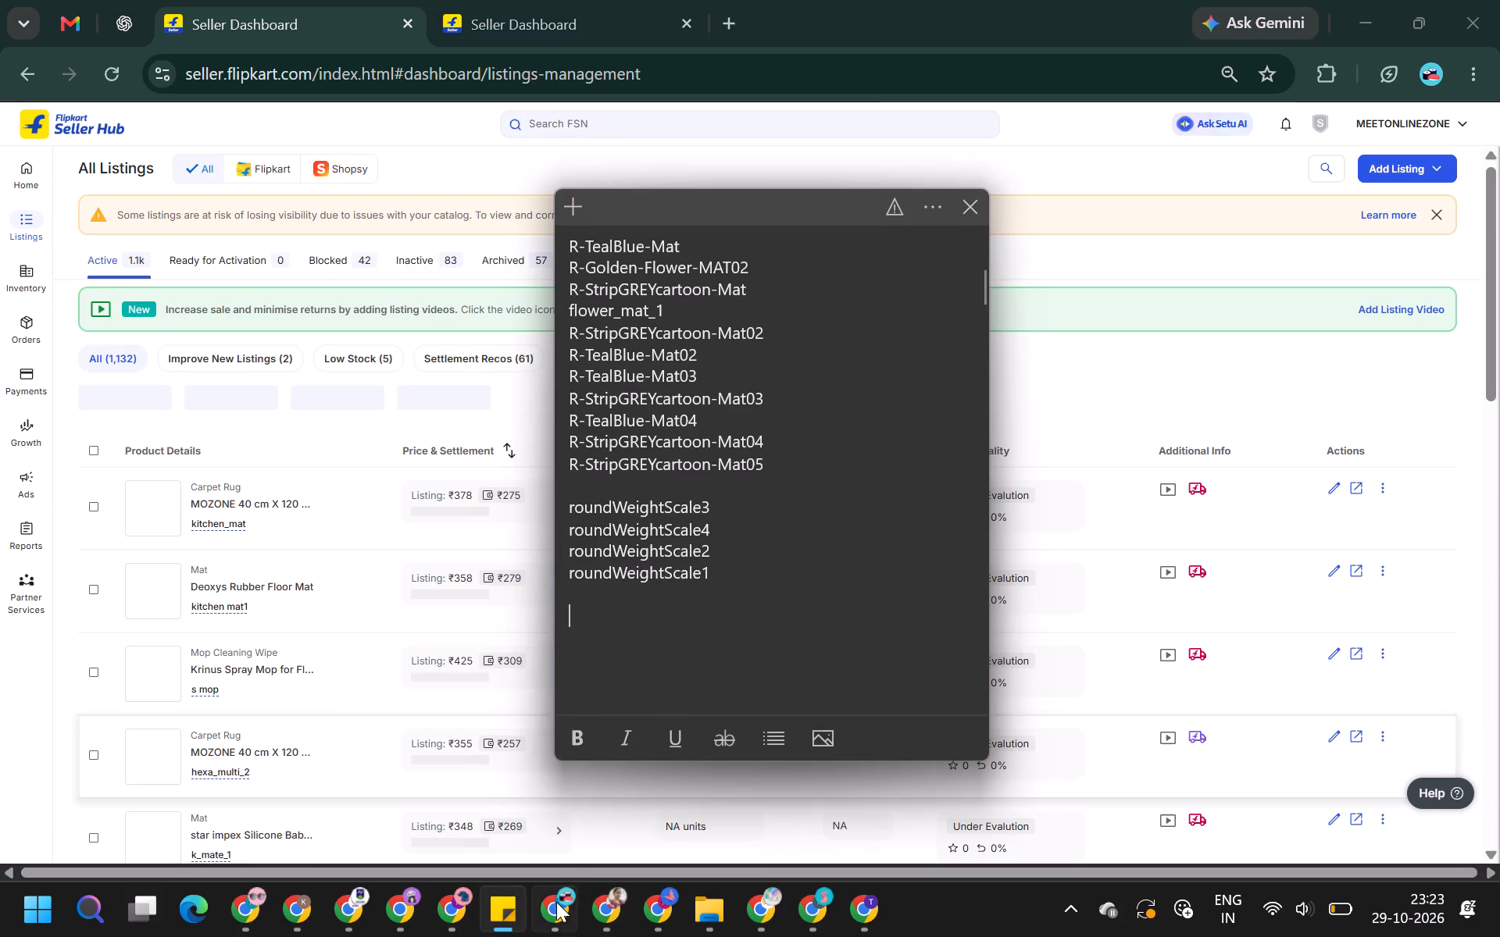
left_click(559, 915)
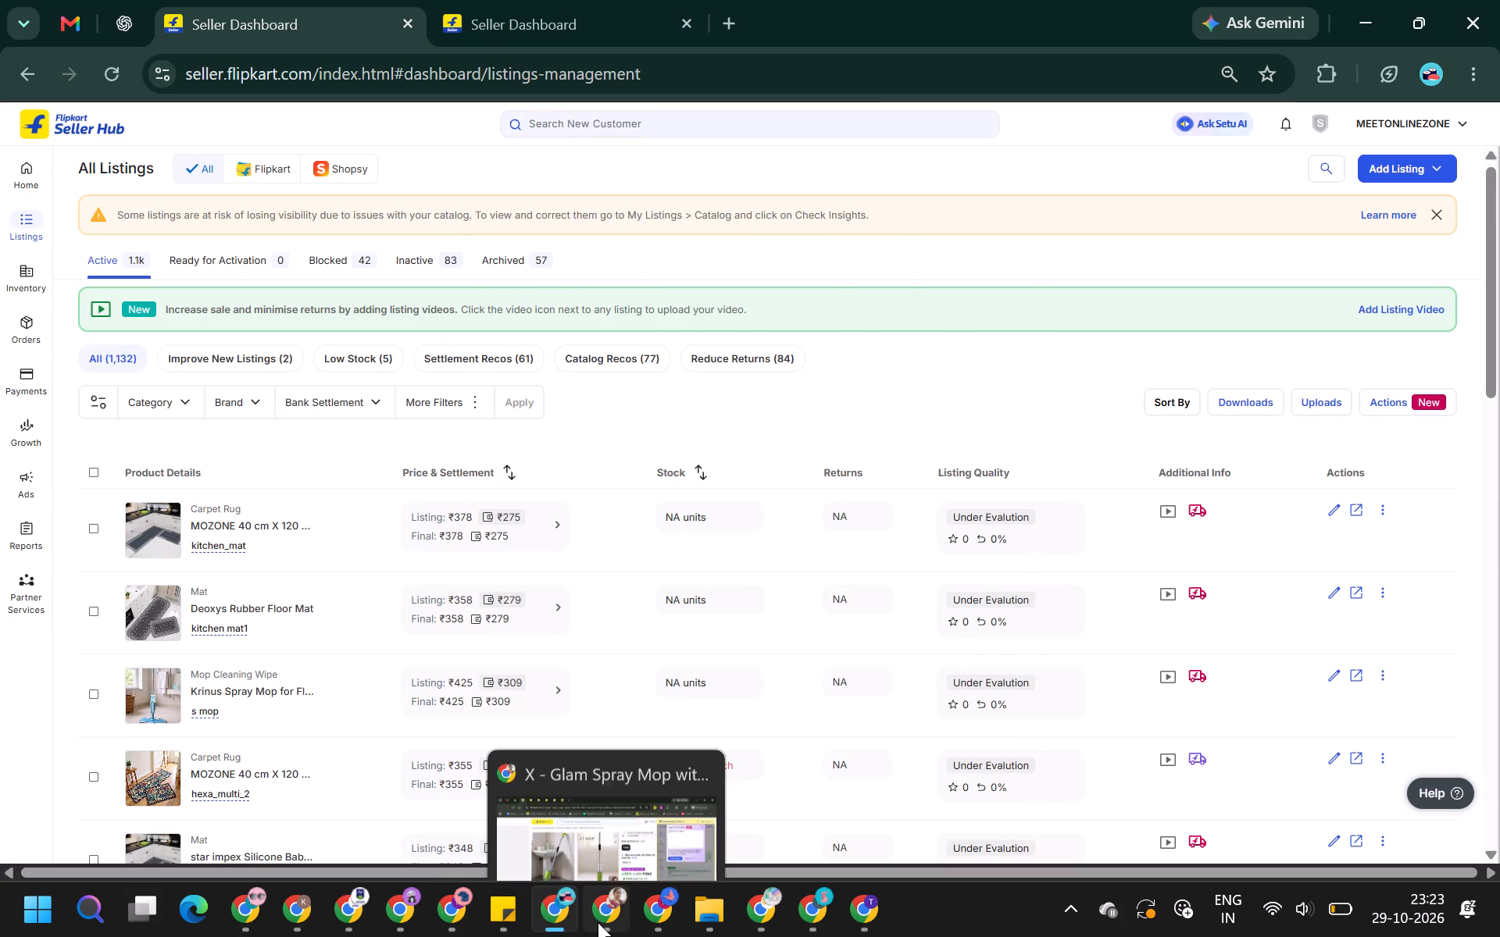
left_click(598, 922)
left_click(544, 921)
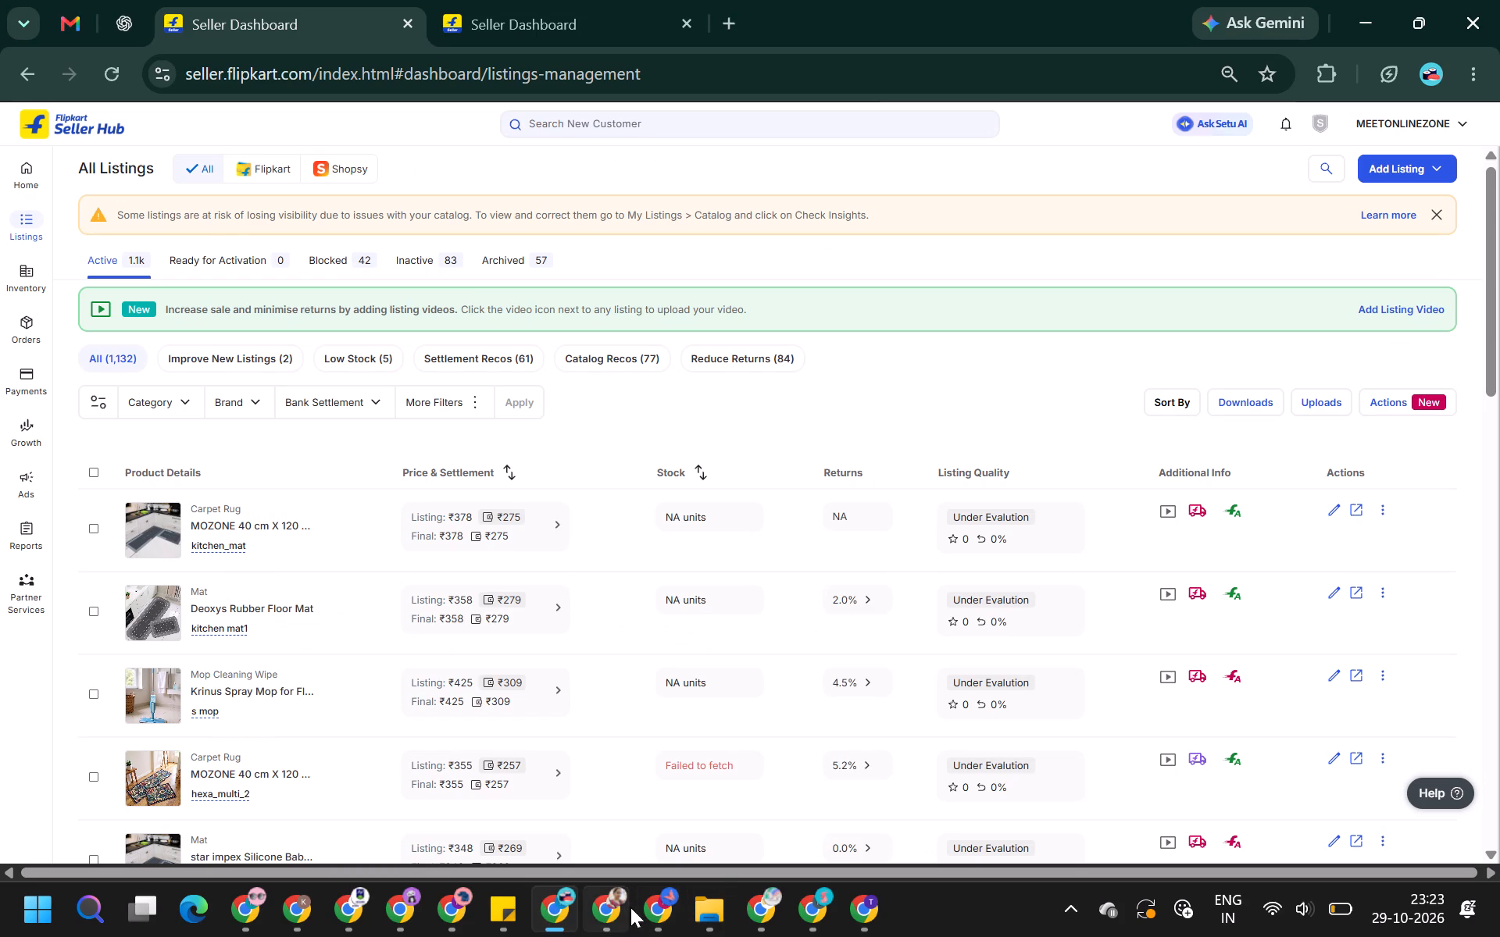
Switch to ROHANCART's browser window and reorder its taskbar entry to sit directly after MEETONLINEZONE's.
left_click(752, 912)
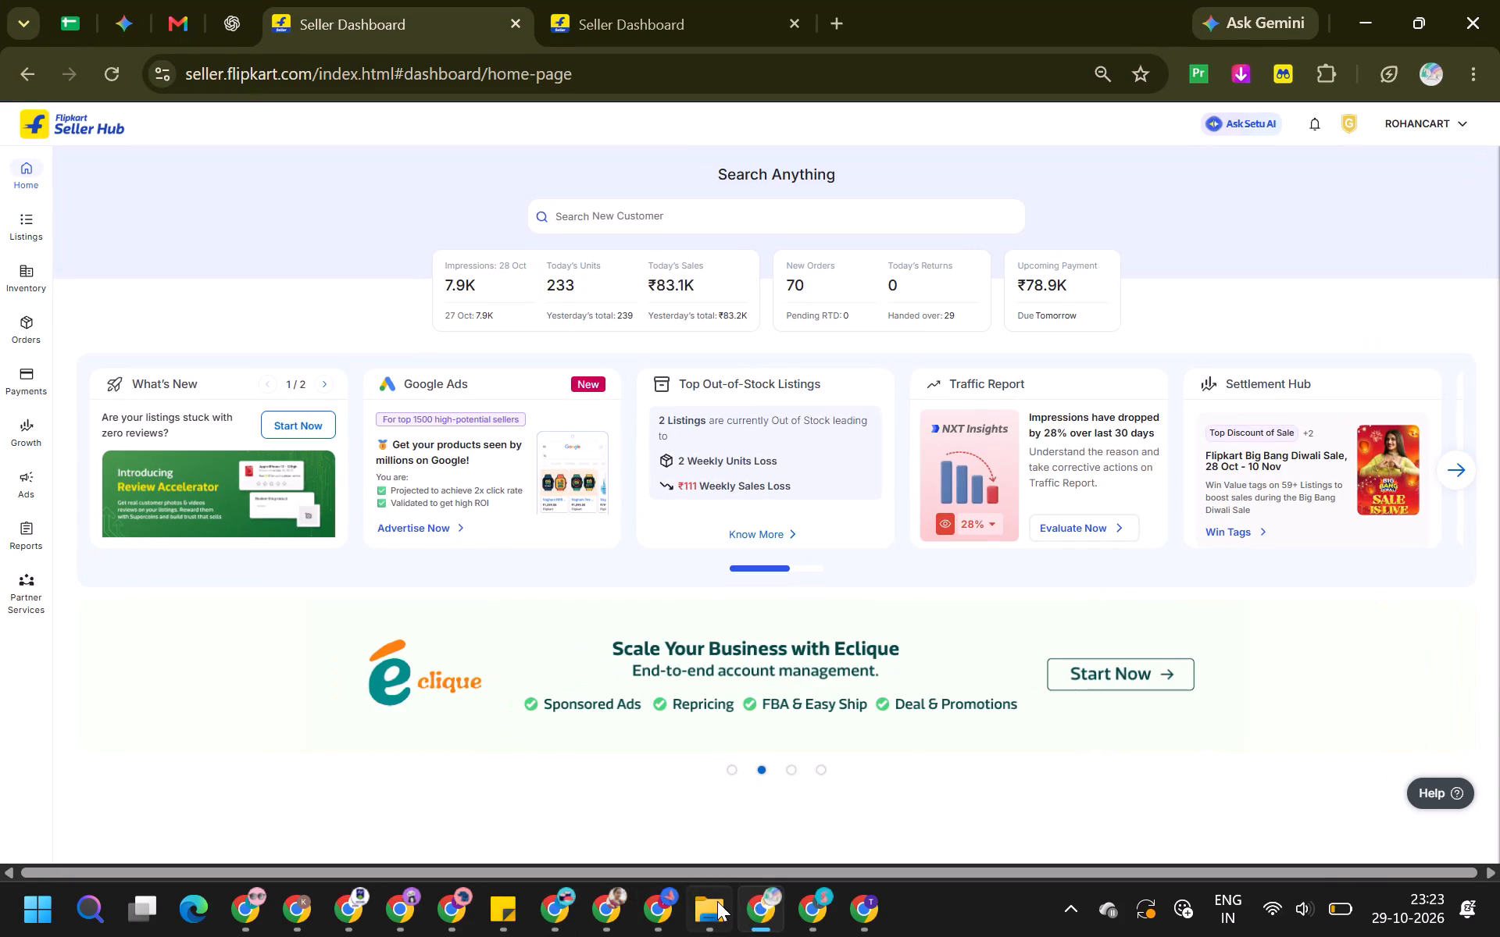
left_click_drag(754, 912, 595, 936)
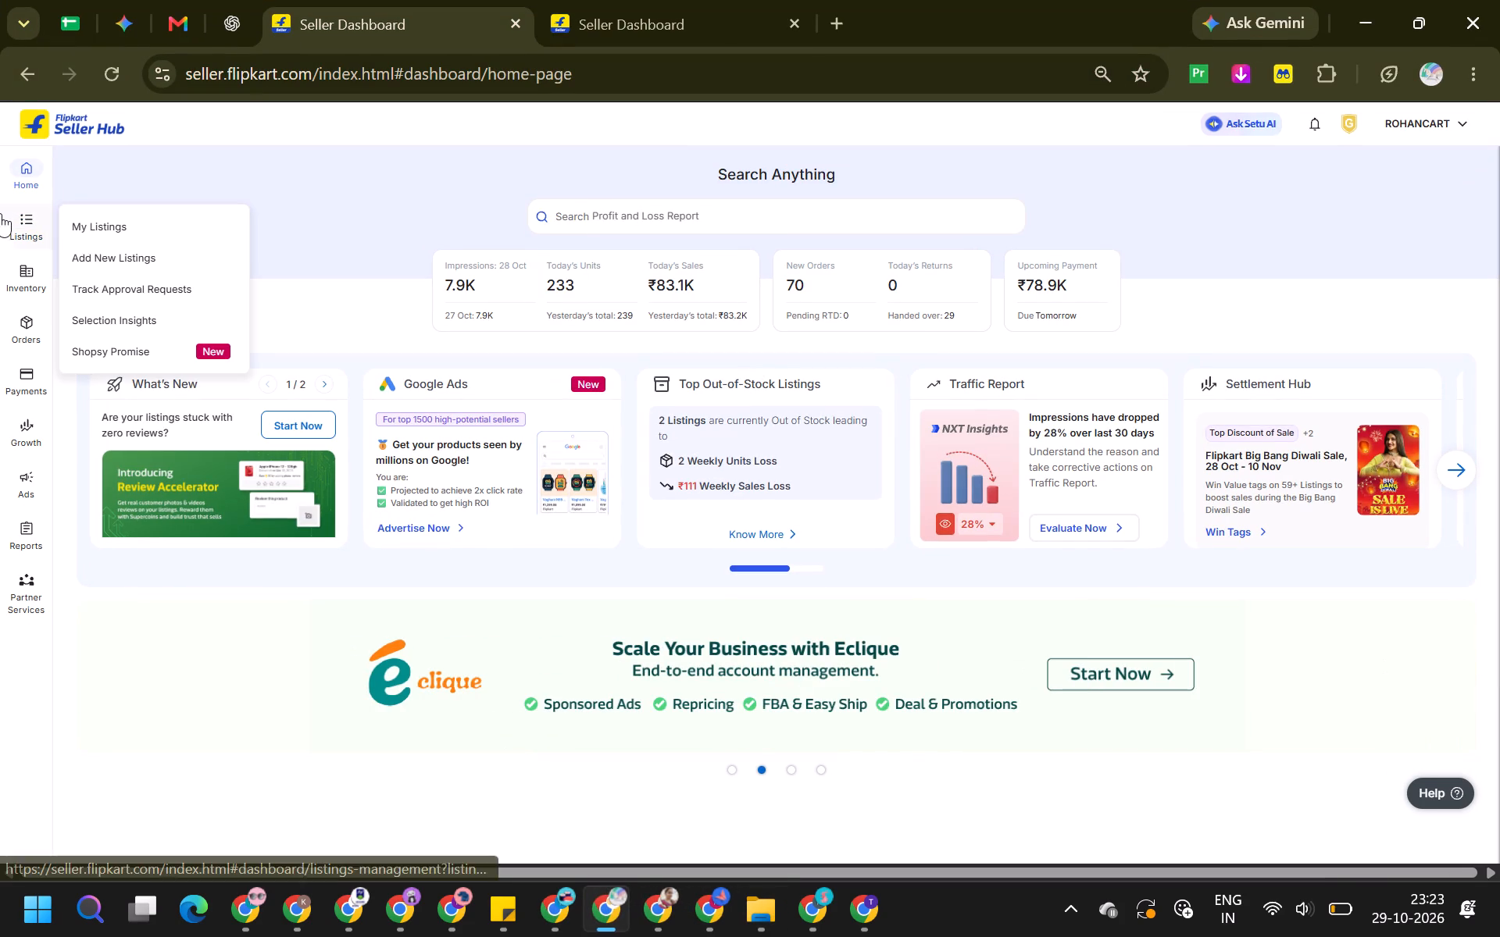
Open ROHANCART's listings in progress, find the table lamp listings and copy the SKU ID sunset_lamp.
left_click(98, 255)
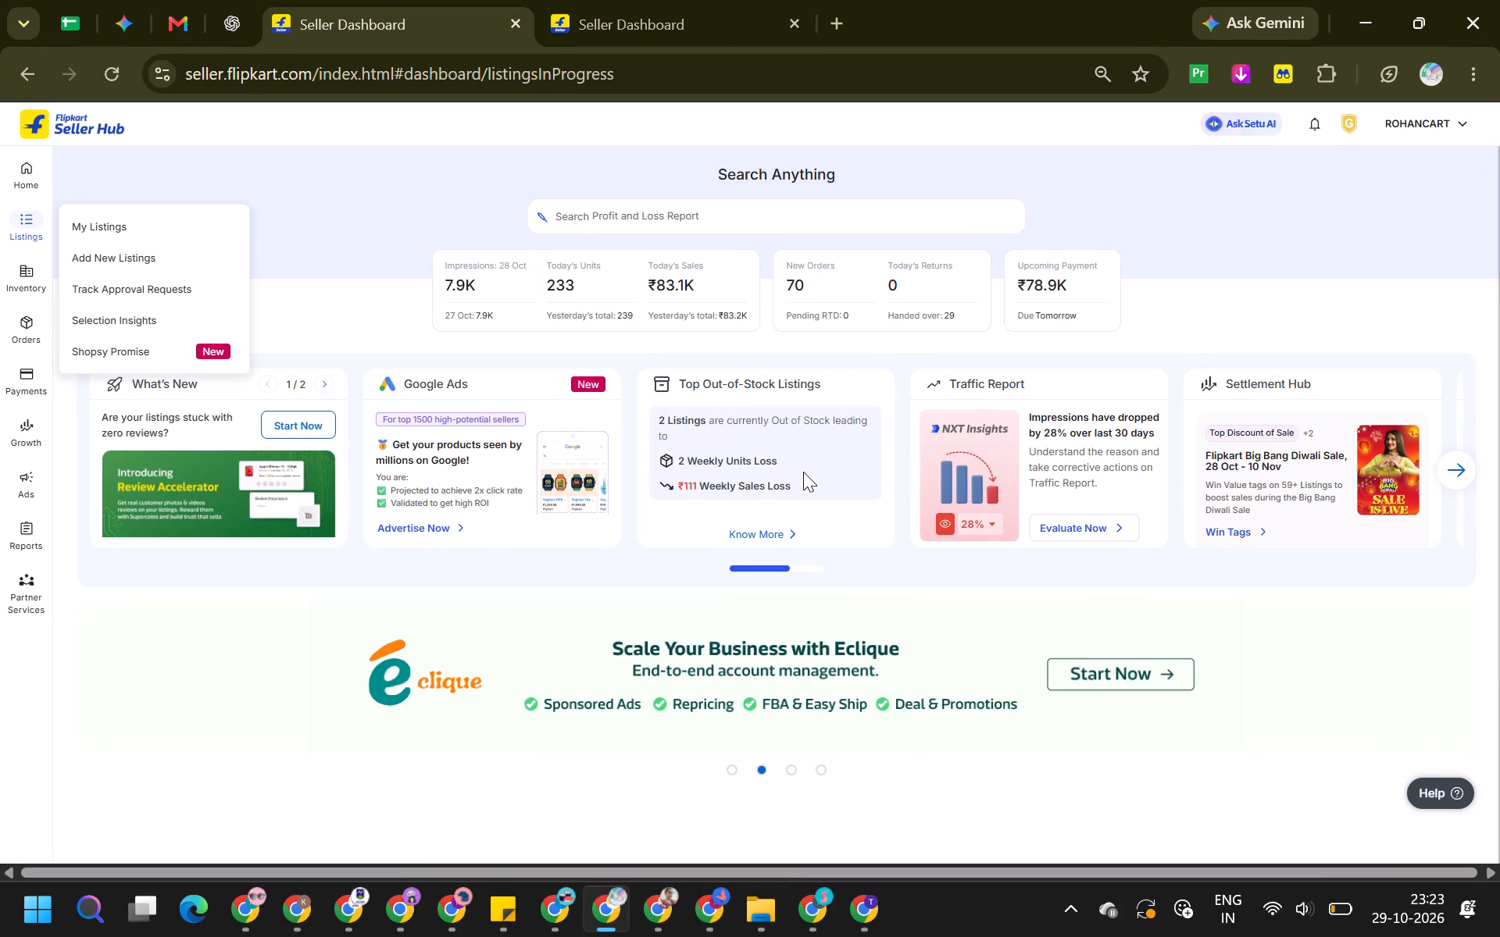
scroll(310, 568, "down", 2)
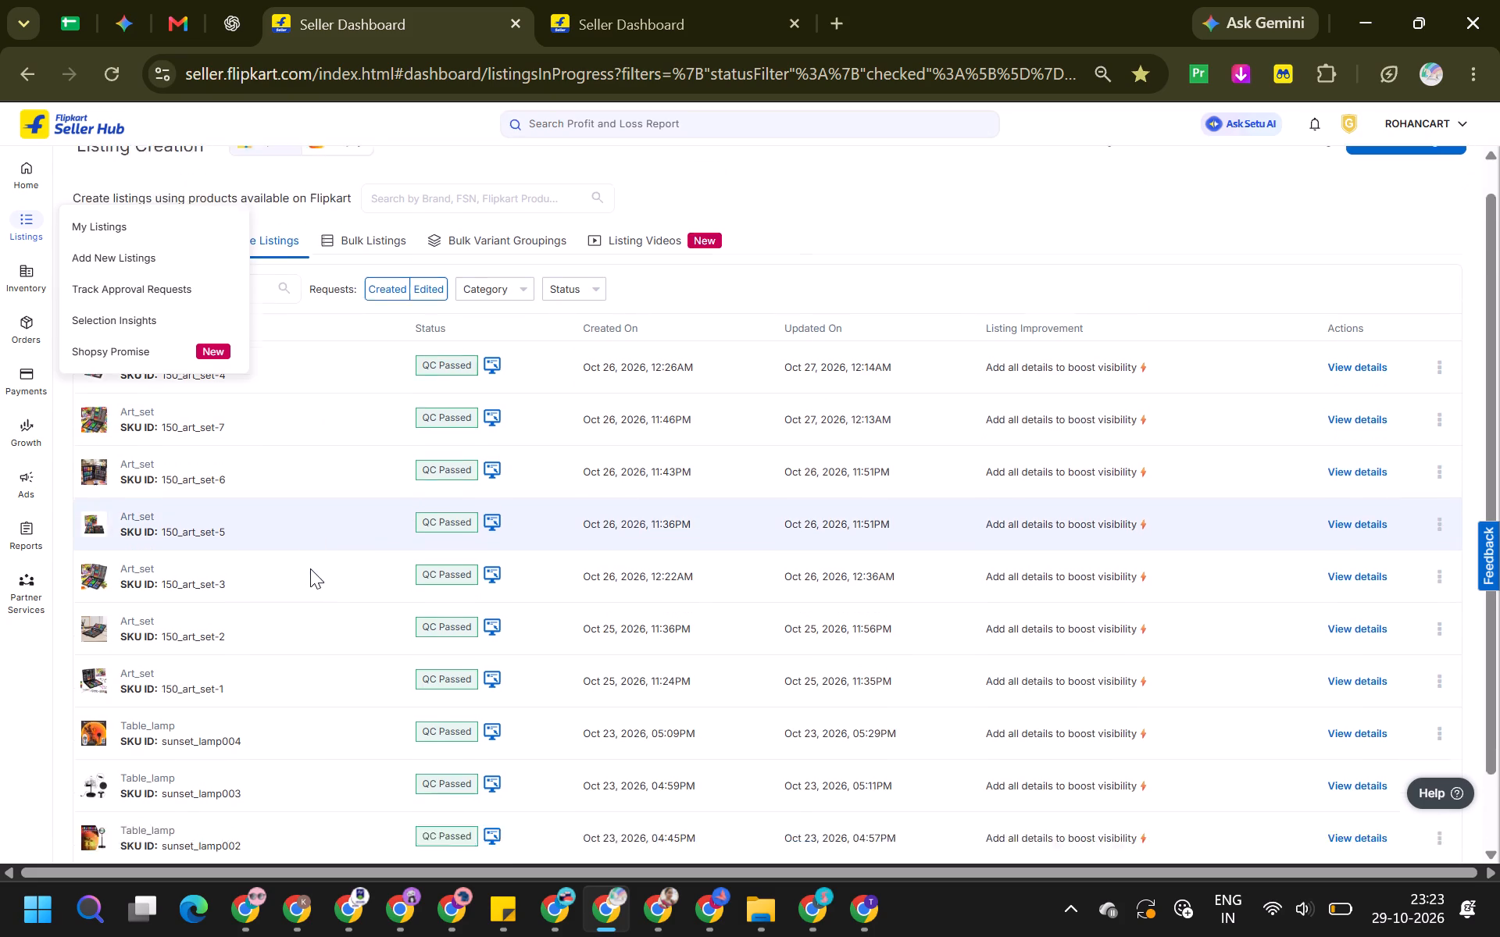
scroll(310, 568, "down", 2)
left_click(791, 826)
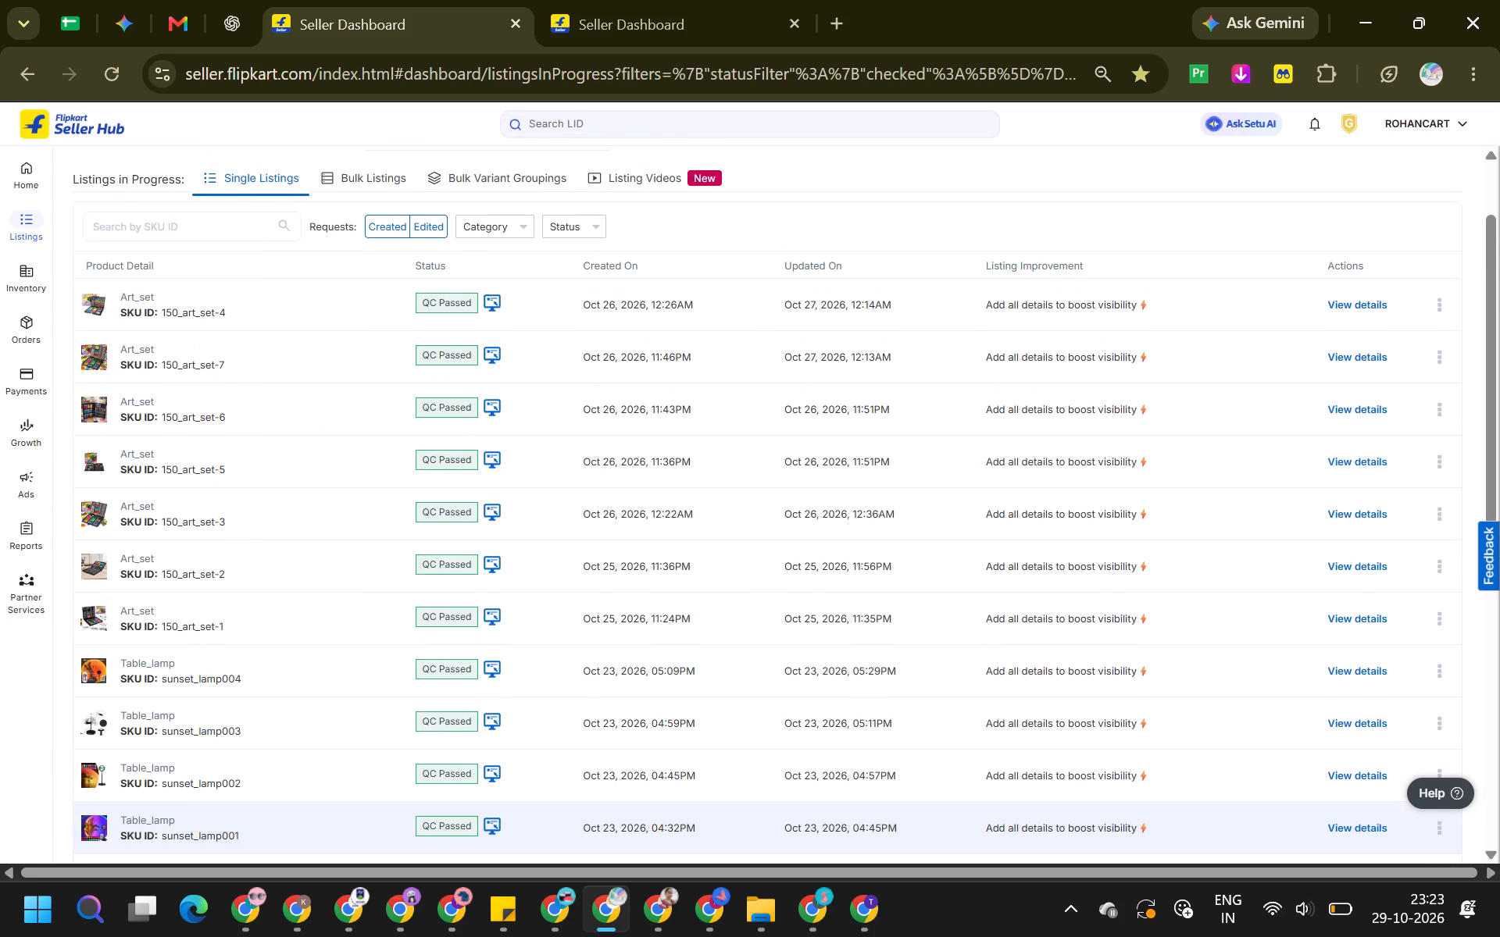
scroll(666, 675, "down", 3)
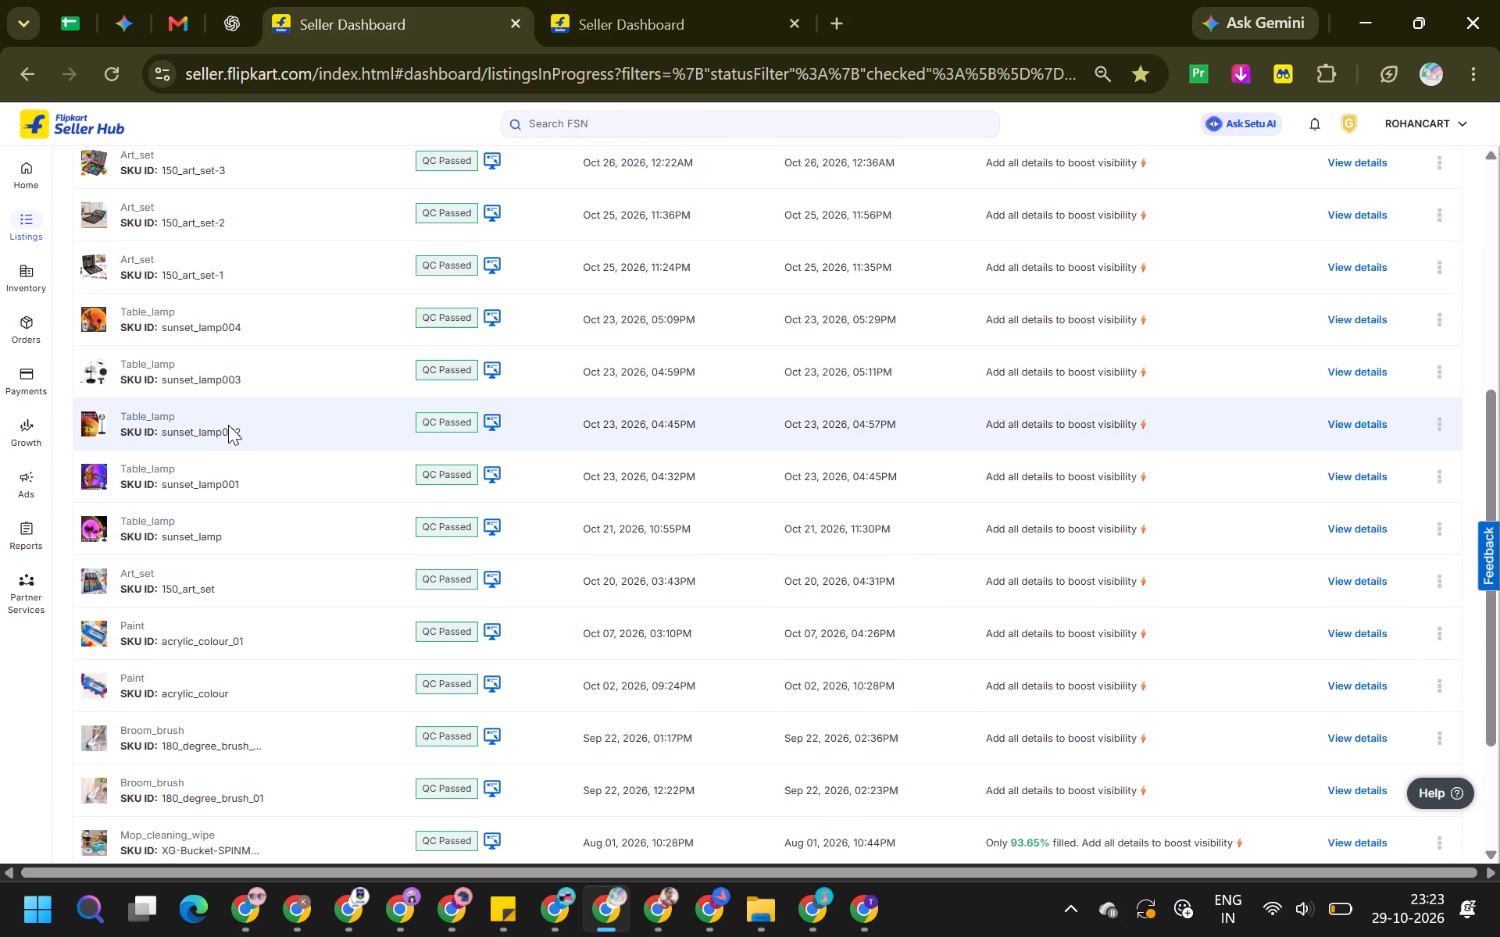
triple_click(216, 531)
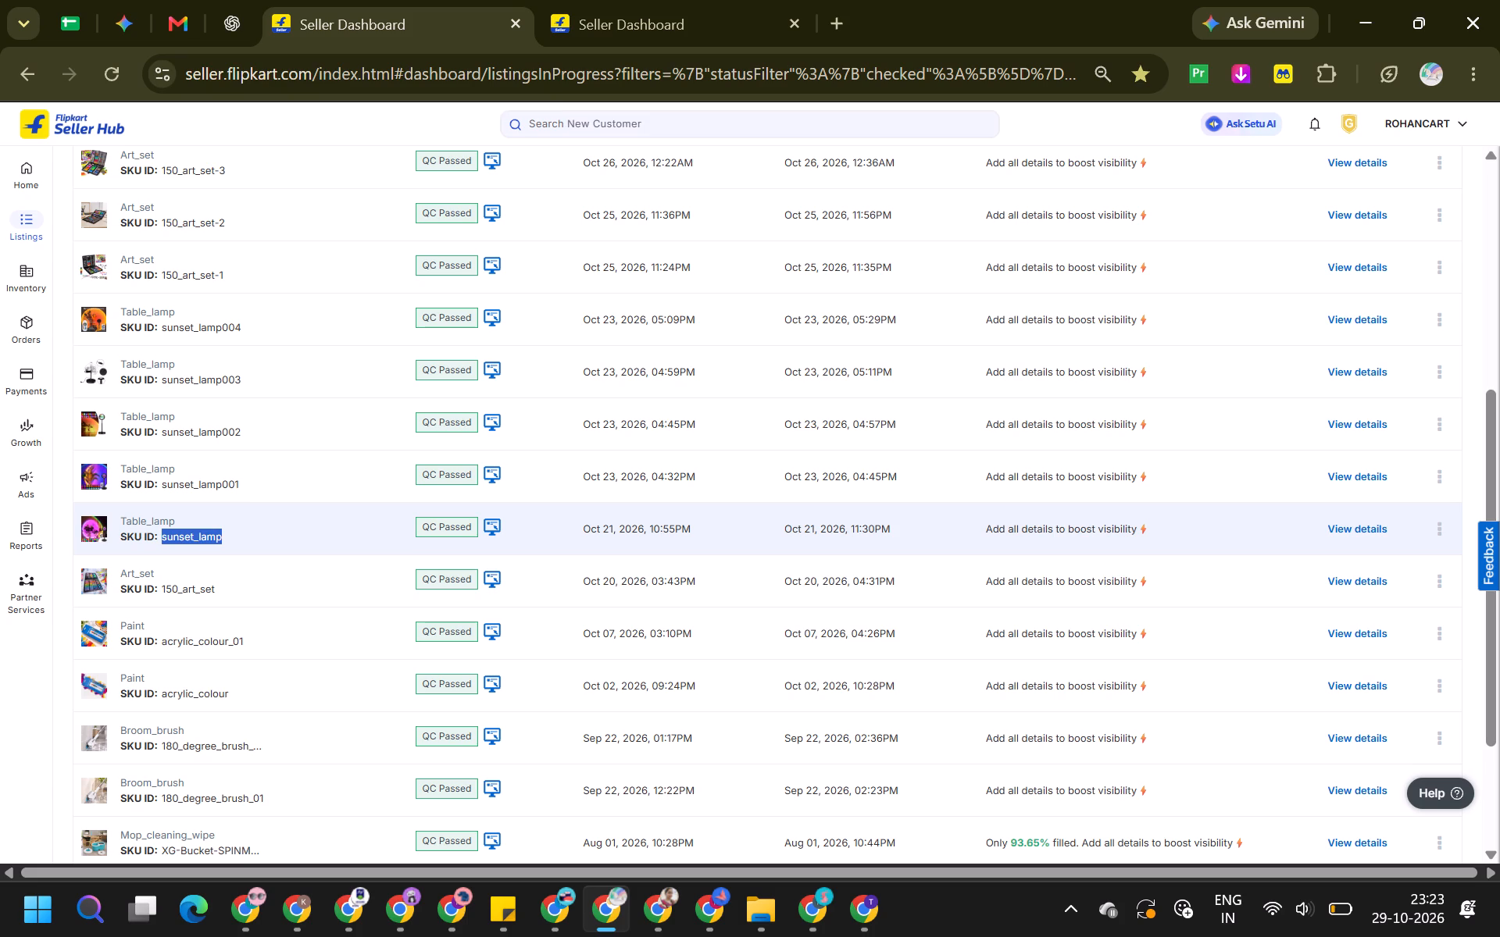
key("ctrl+c")
left_click(375, 519)
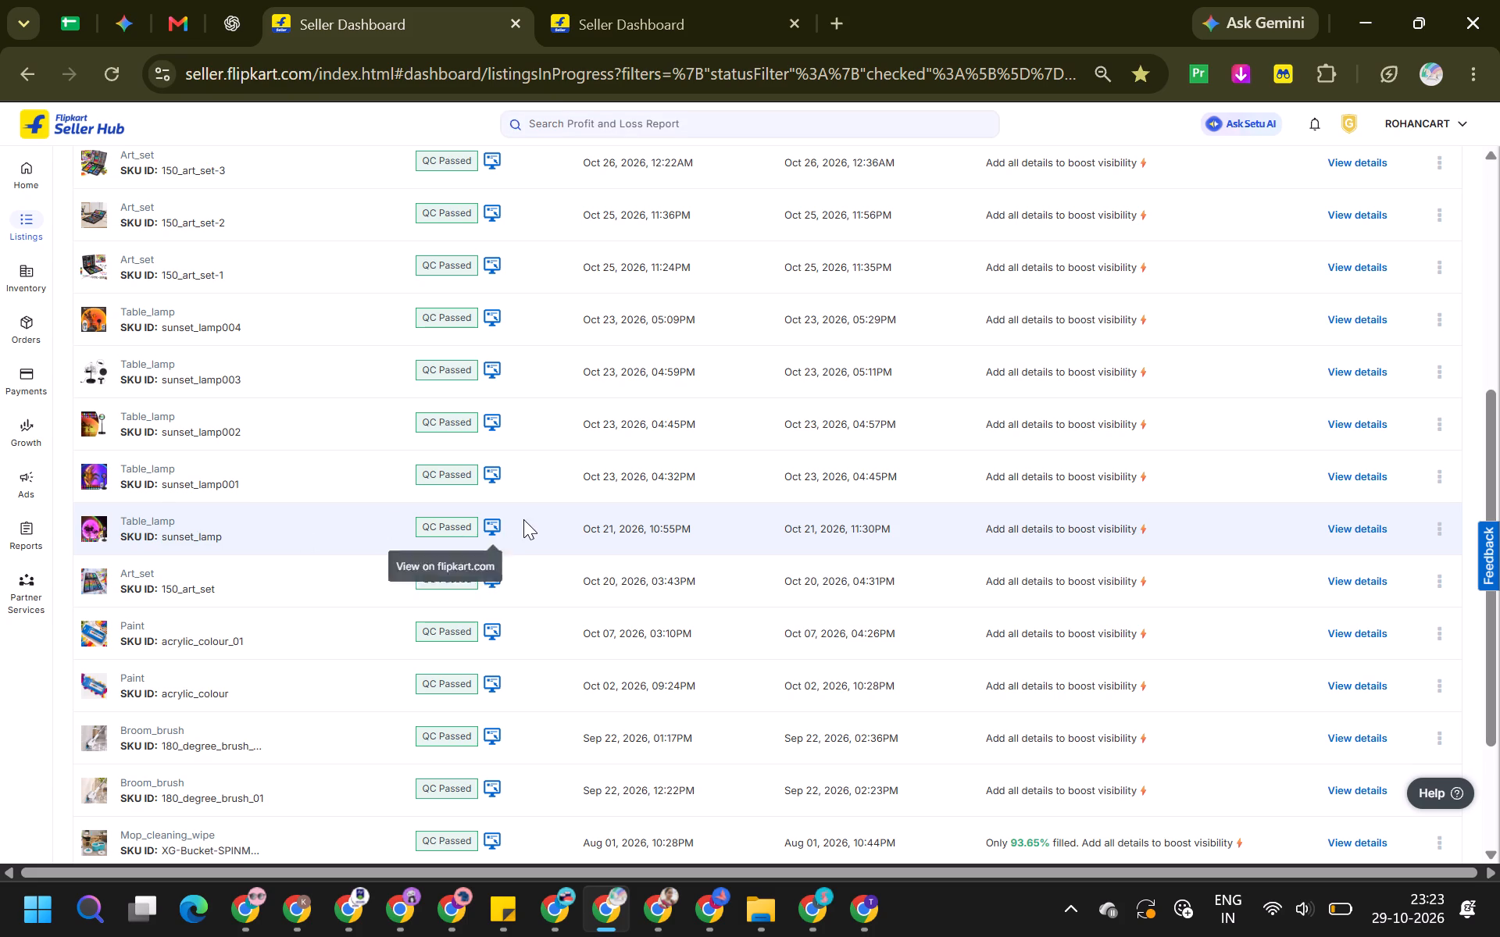
Open the Flipkart product pages of sunset_lamp, sunset_lamp001, sunset_lamp002, sunset_lamp003 and sunset_lamp004 from ROHANCART's listings.
left_click(499, 524, "ctrl")
left_click(498, 485, "ctrl")
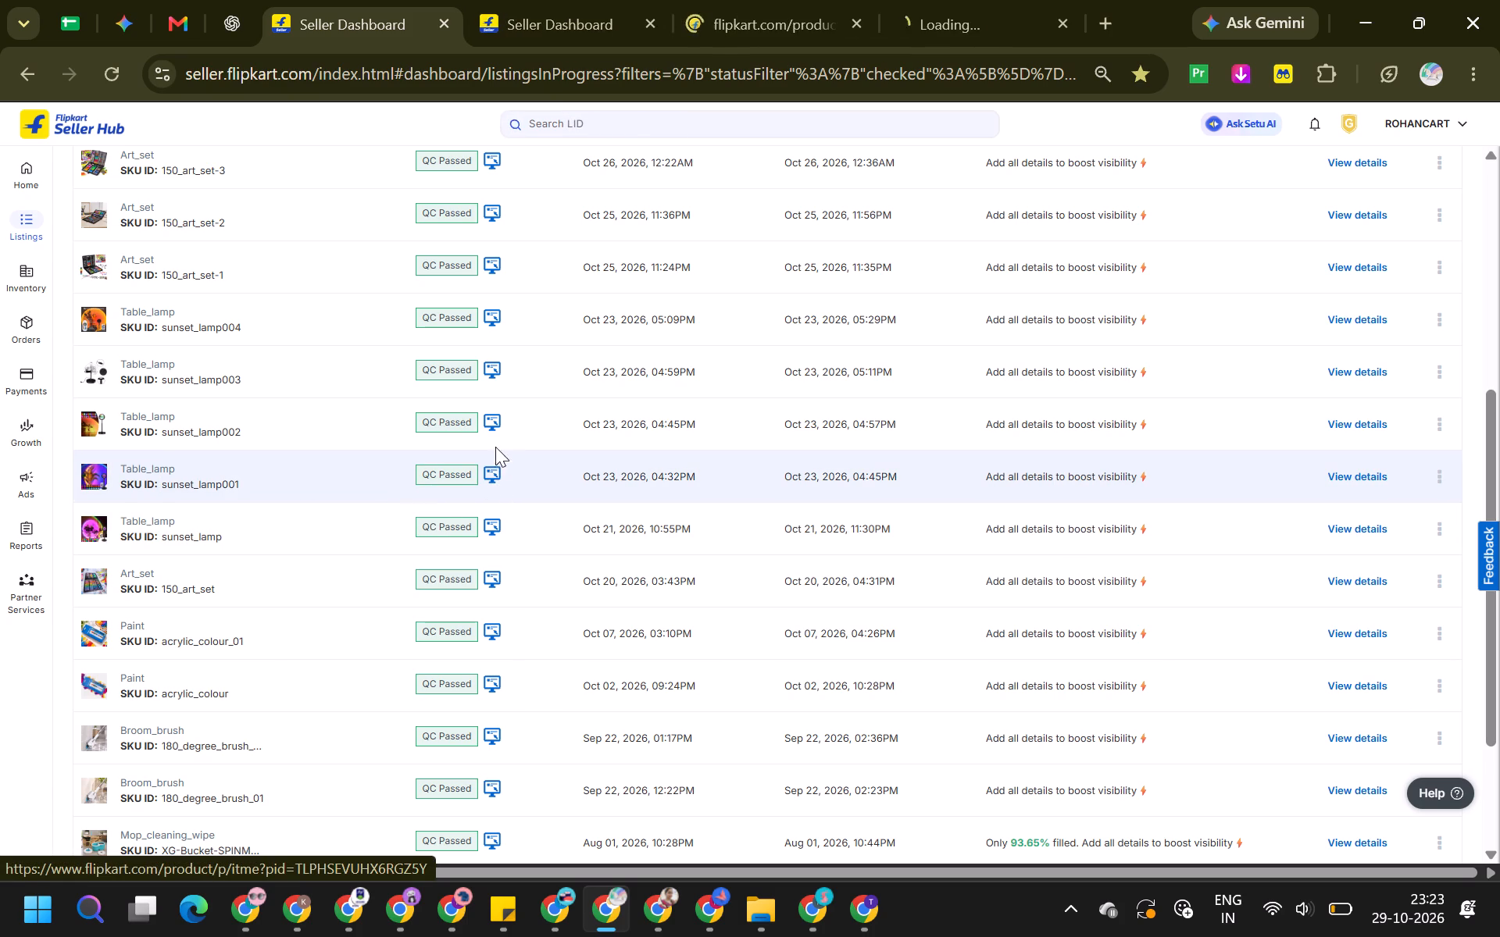
left_click(492, 426, "ctrl")
left_click(492, 377, "ctrl")
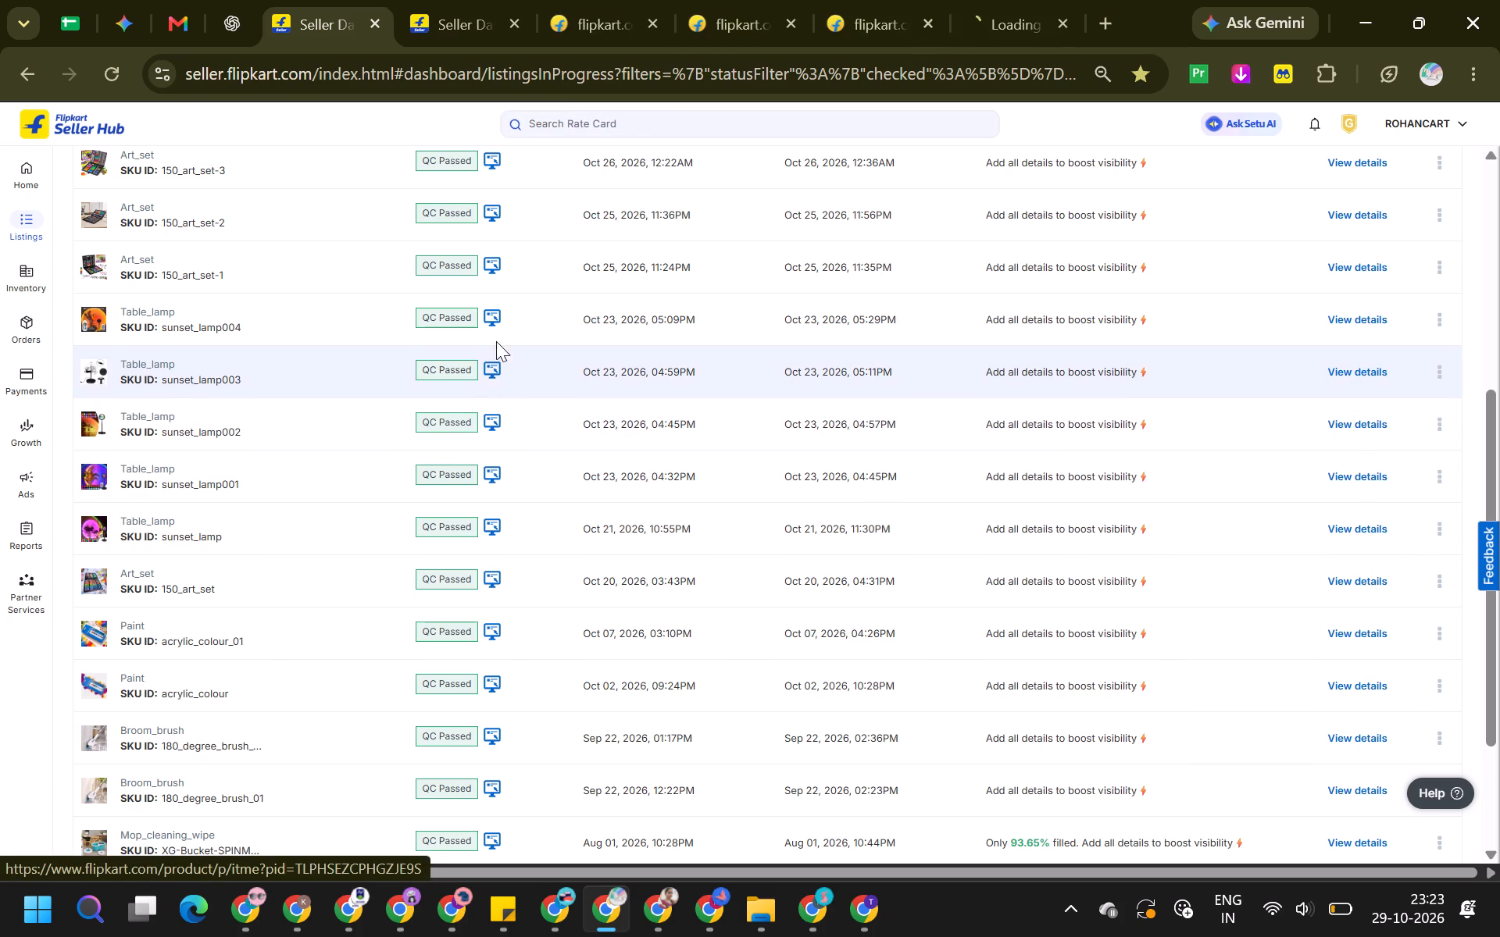
left_click(498, 322, "ctrl")
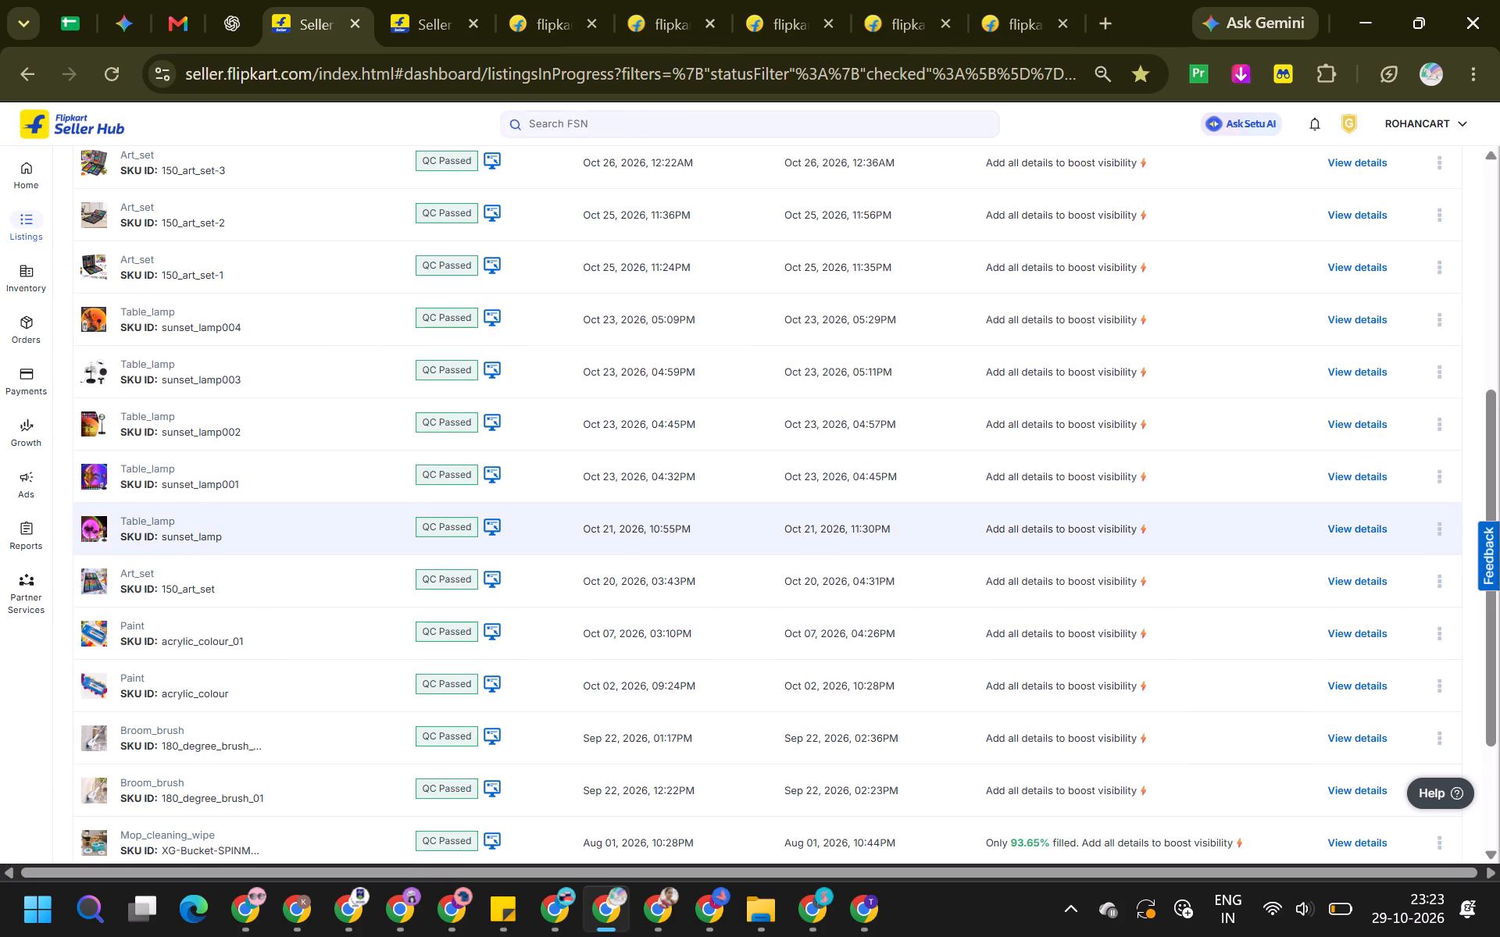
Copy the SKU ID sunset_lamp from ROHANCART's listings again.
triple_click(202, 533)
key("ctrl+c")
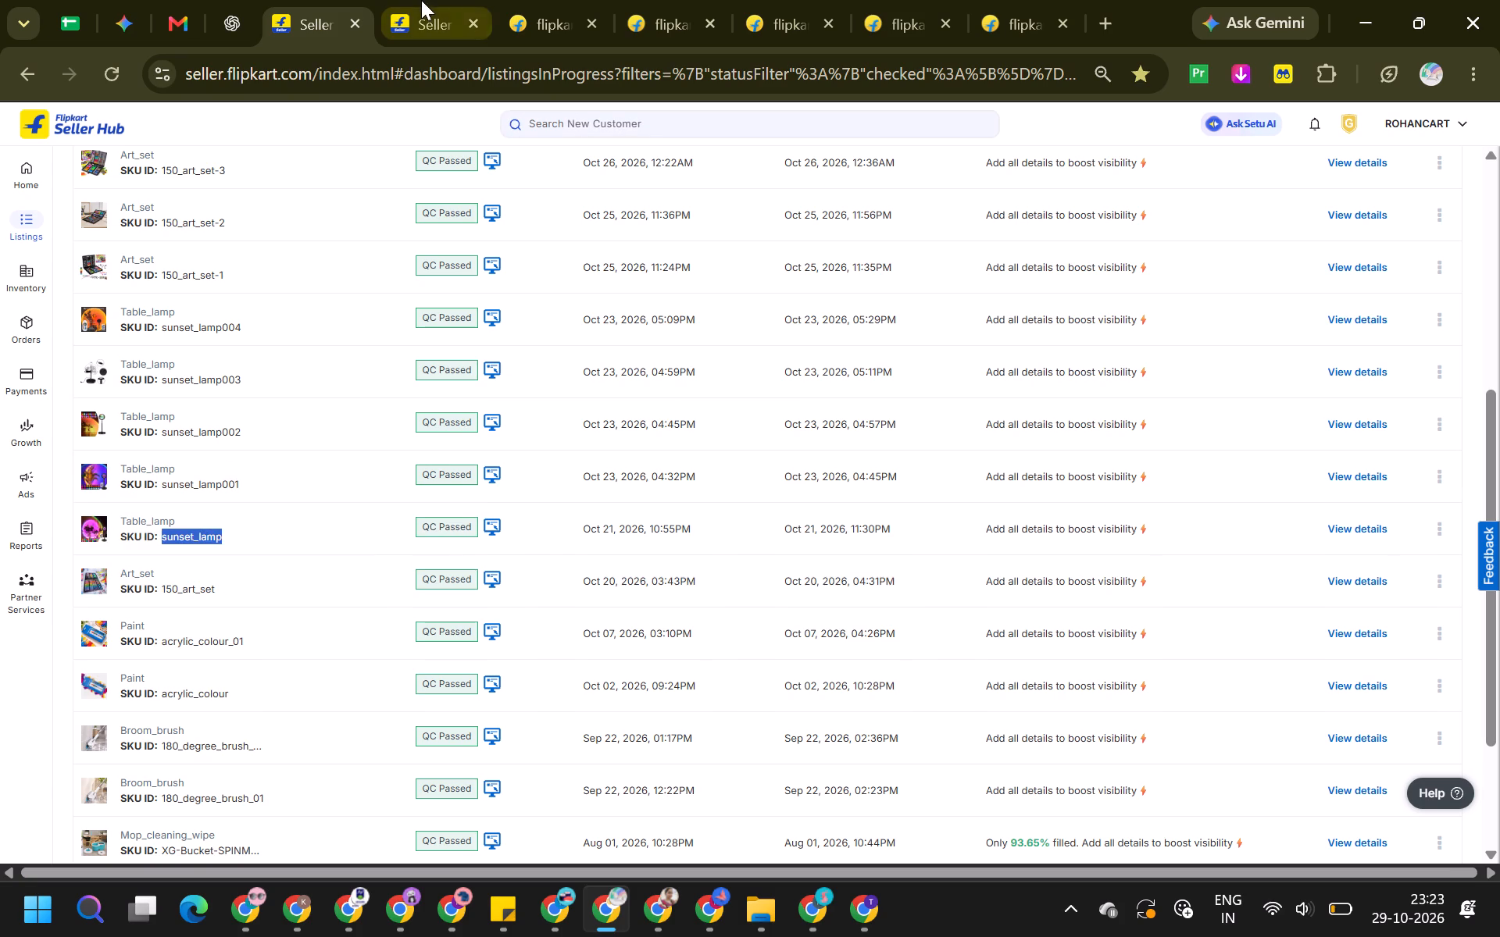
Close ROHANCART's Campaign Manager page and return to its listings in progress.
left_click(422, 0)
left_click(532, 0)
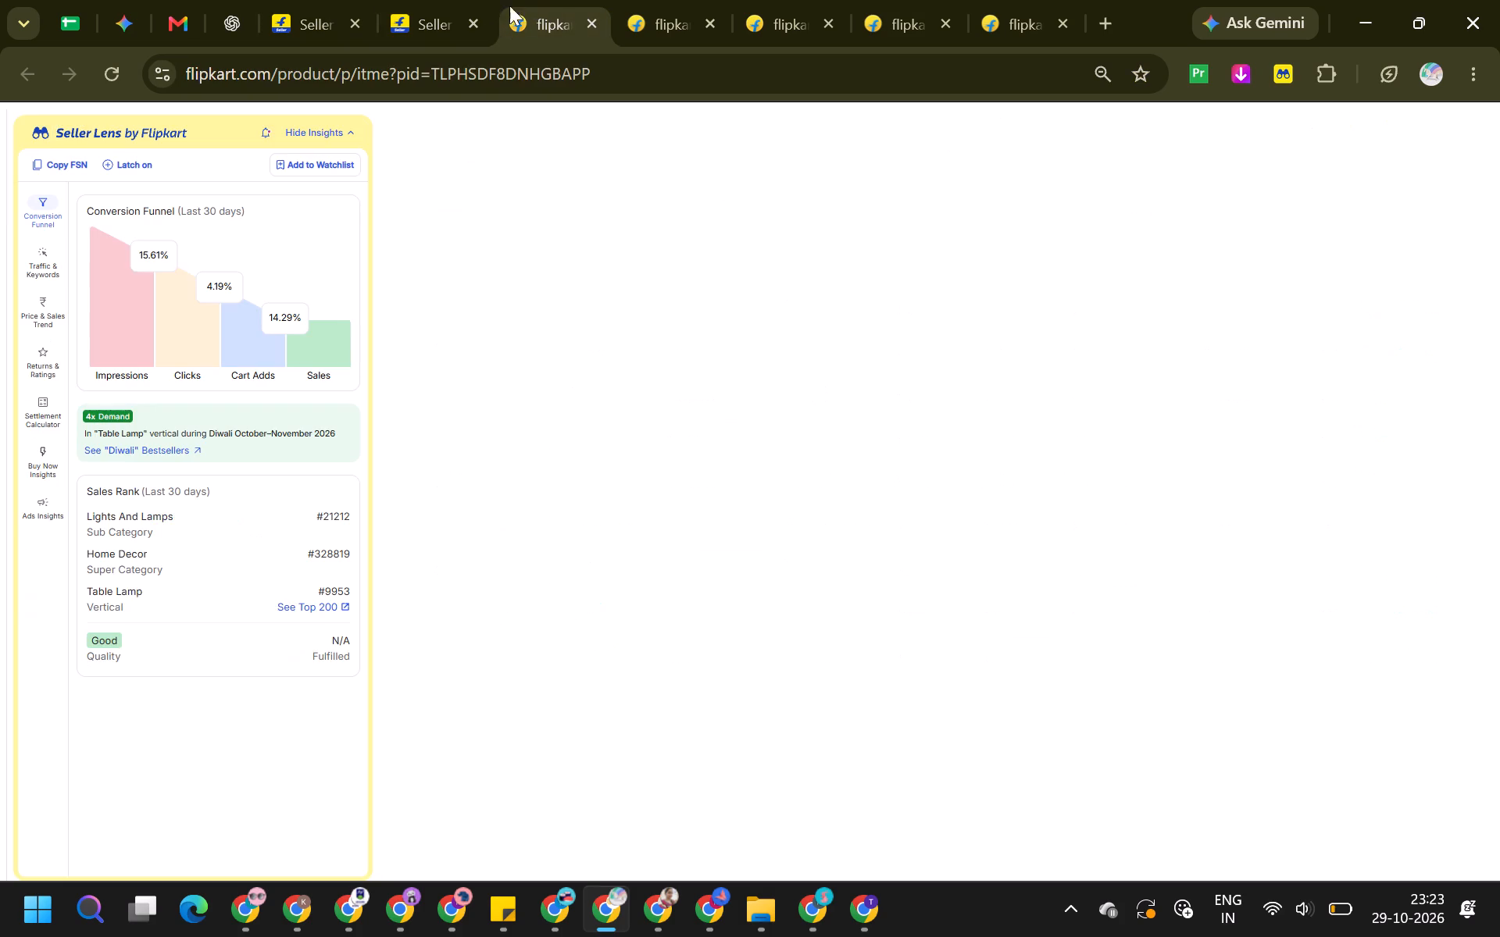
left_click(459, 17)
left_click(483, 28)
left_click(473, 23)
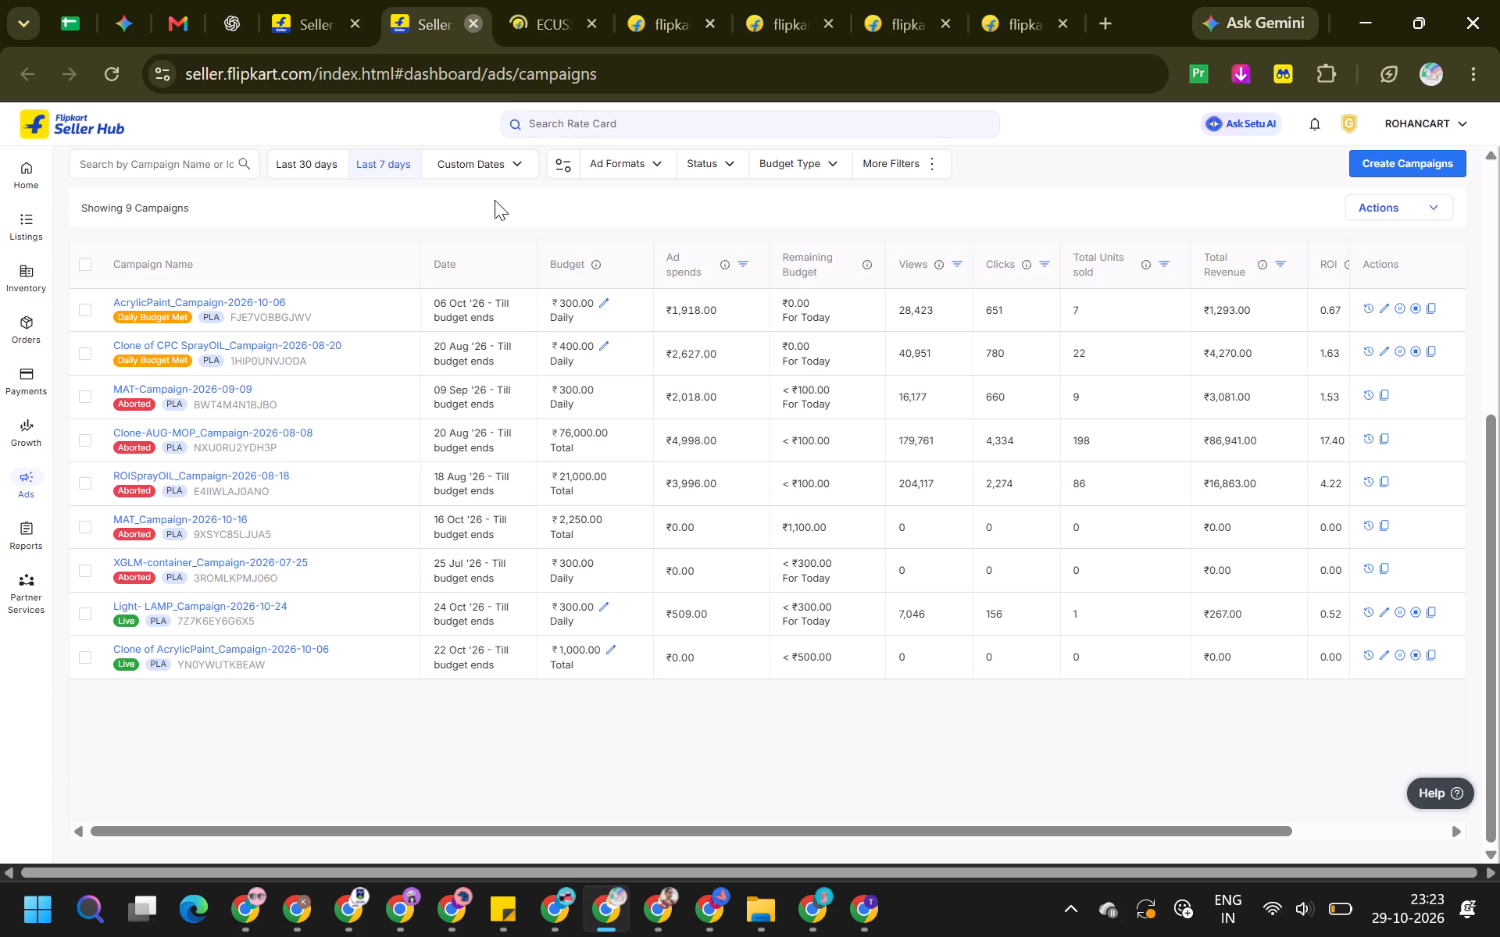
left_click(360, 0)
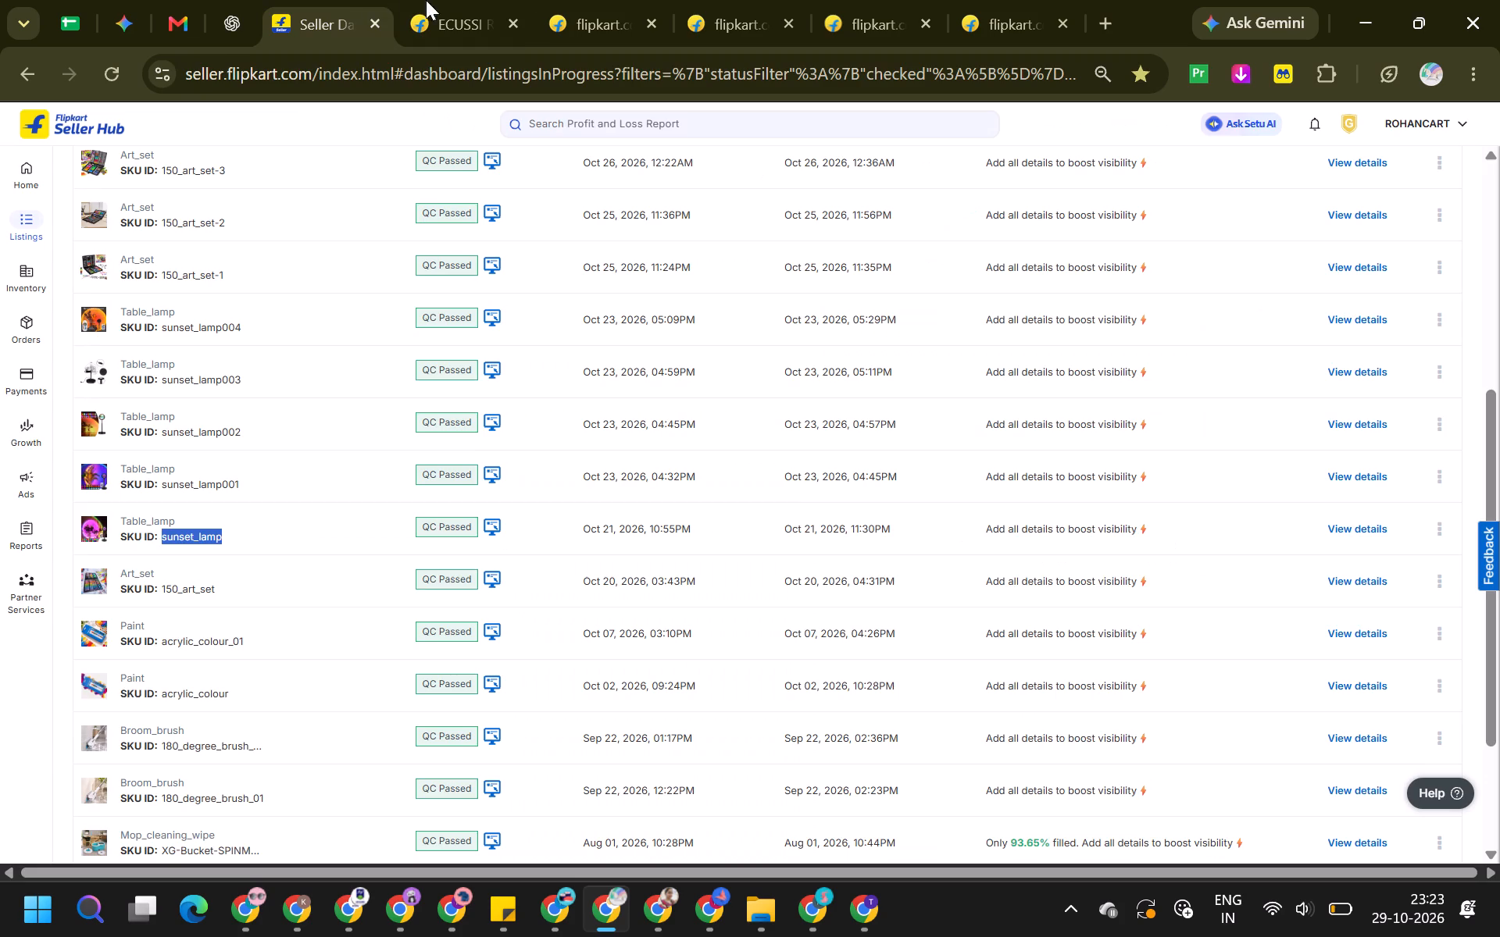
Copy the product ID TLPHSDF8DNHGBAPP from the sunset_lamp product page's address and look over the page.
left_click(532, 0)
double_click(585, 71)
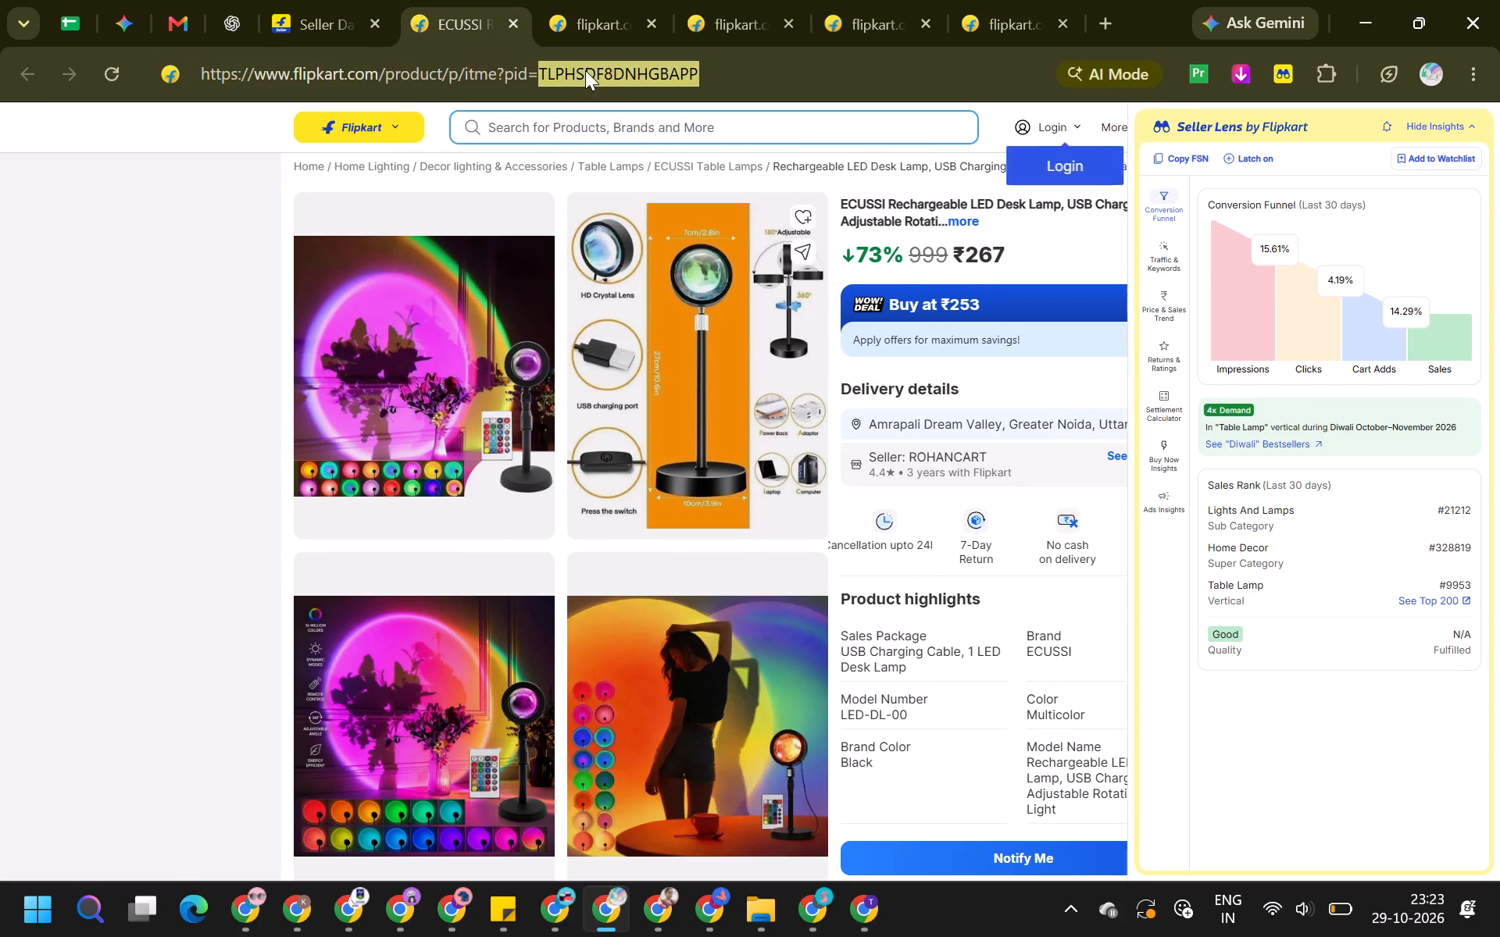
key("ctrl+c")
key("alt+Tab")
key("alt+Tab")
scroll(828, 511, "down", 2)
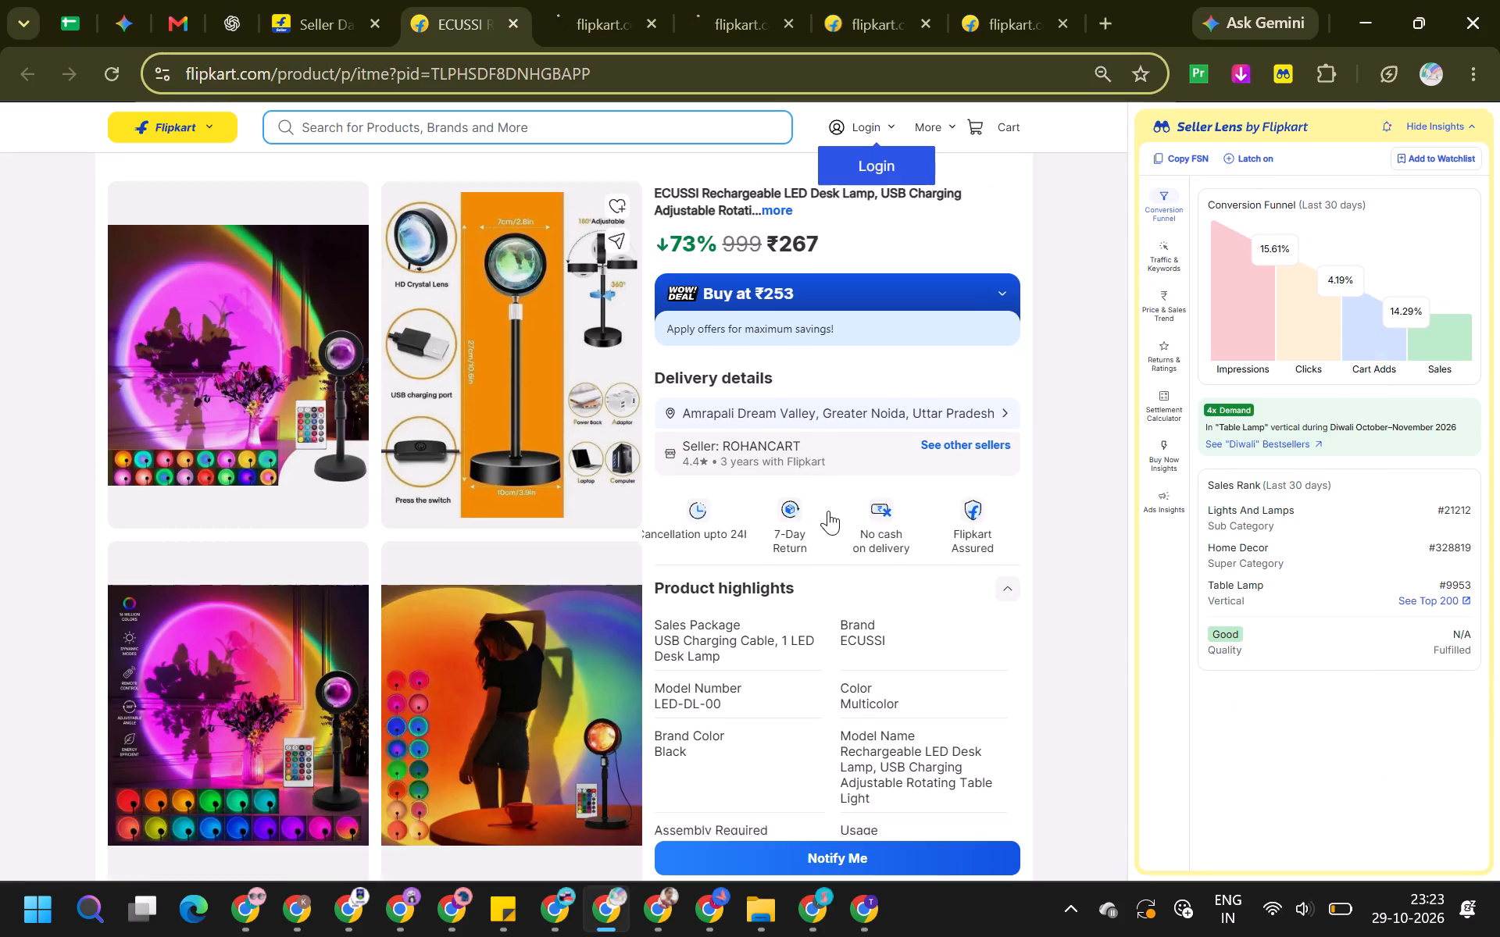
scroll(828, 511, "down", 1)
scroll(828, 511, "up", 4)
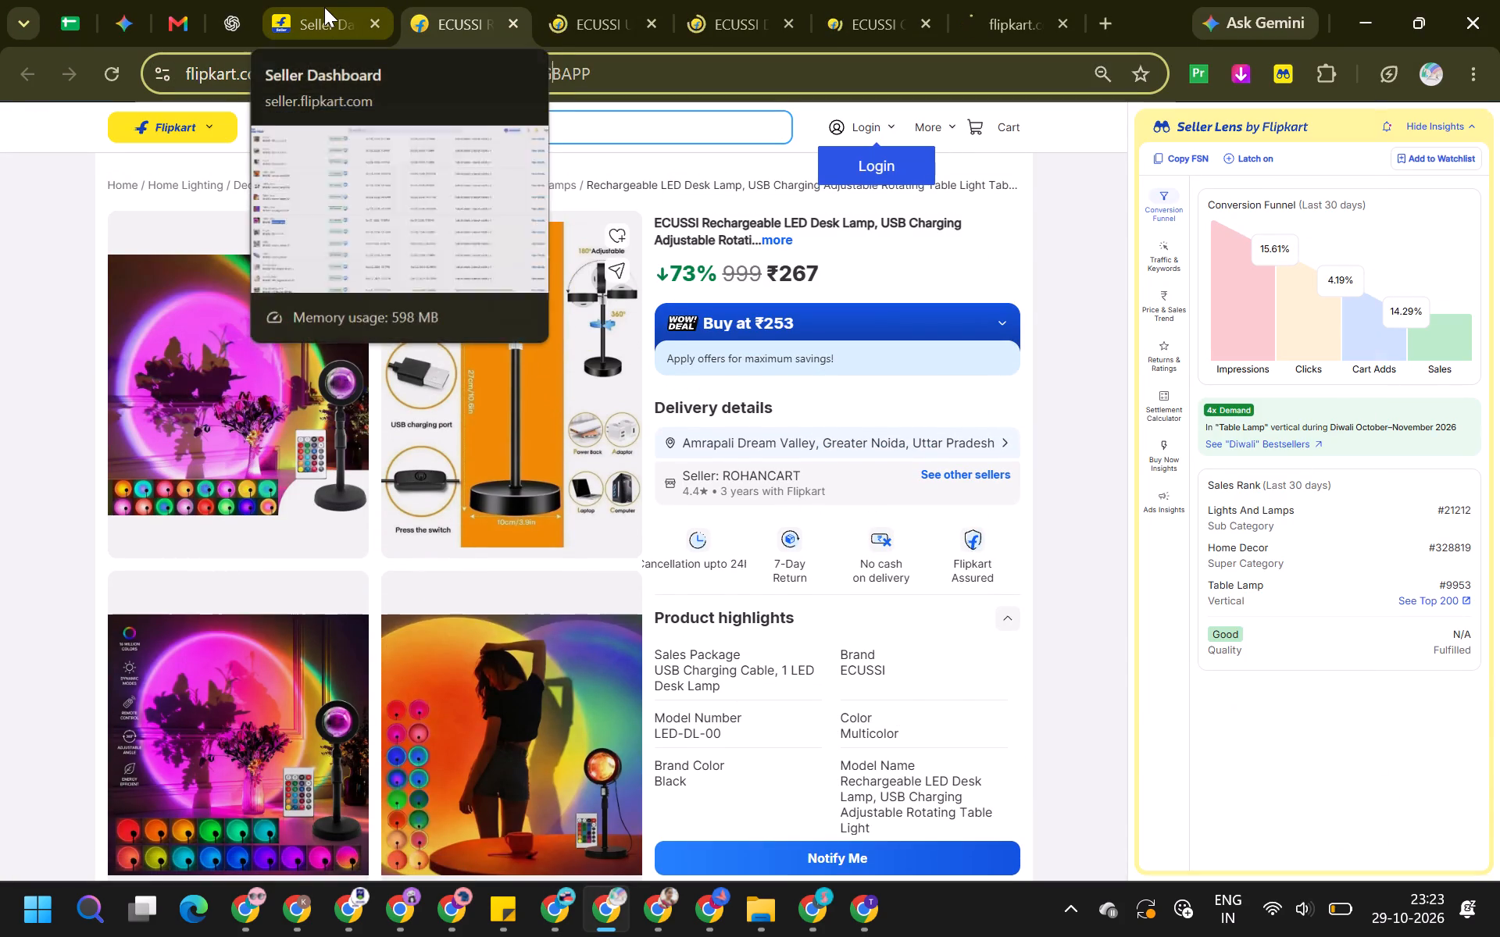
Open the Help Center from ROHANCART's listings in progress.
left_click(324, 7)
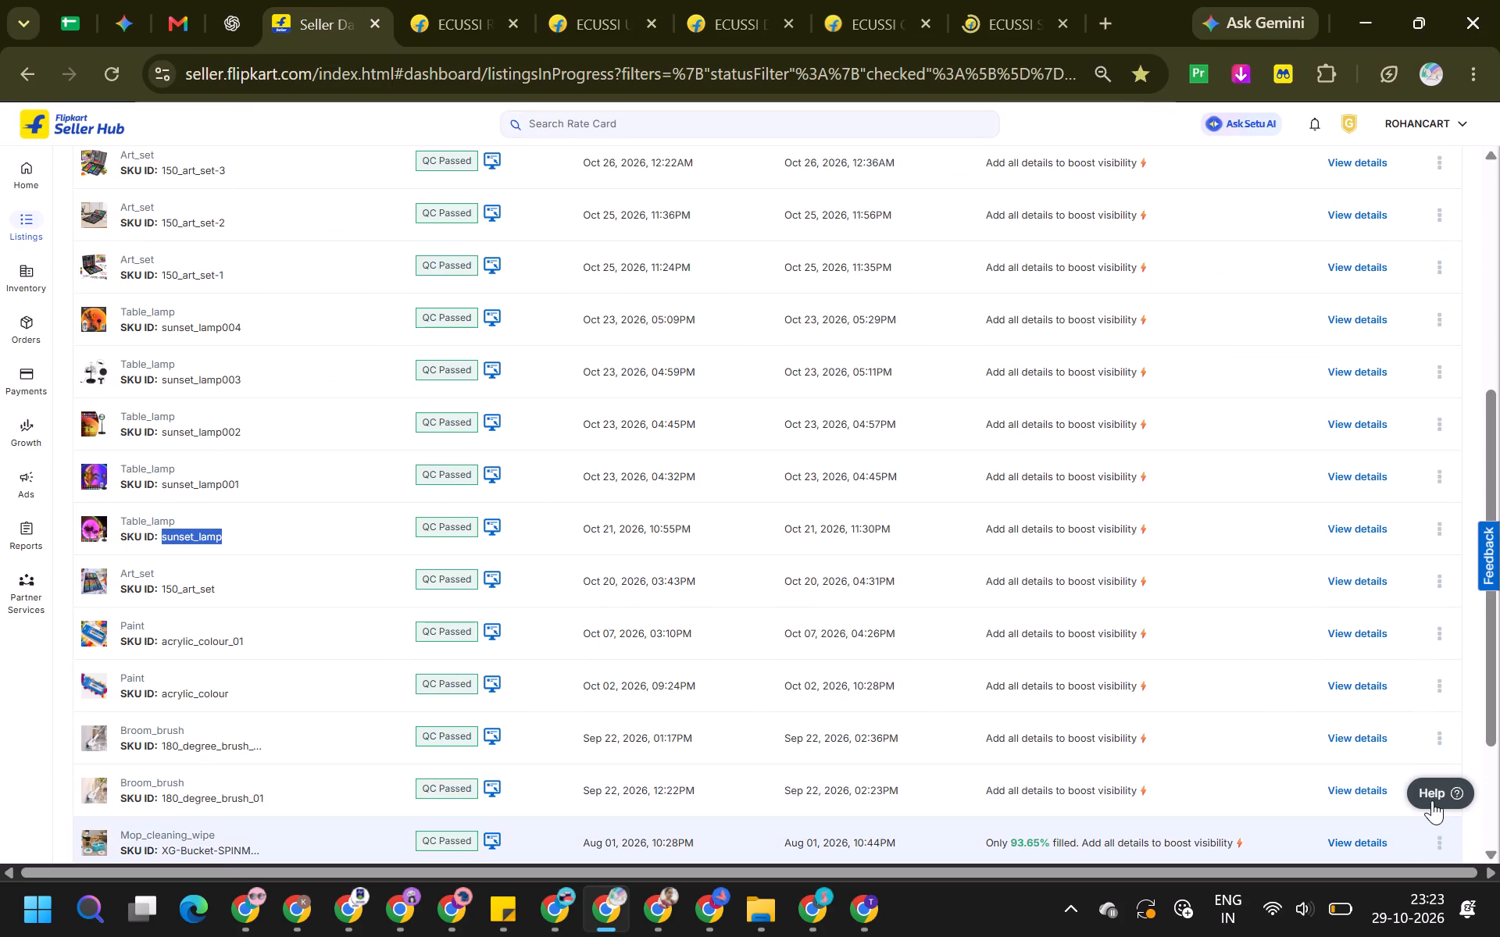
left_click(1434, 800)
left_click(1243, 250)
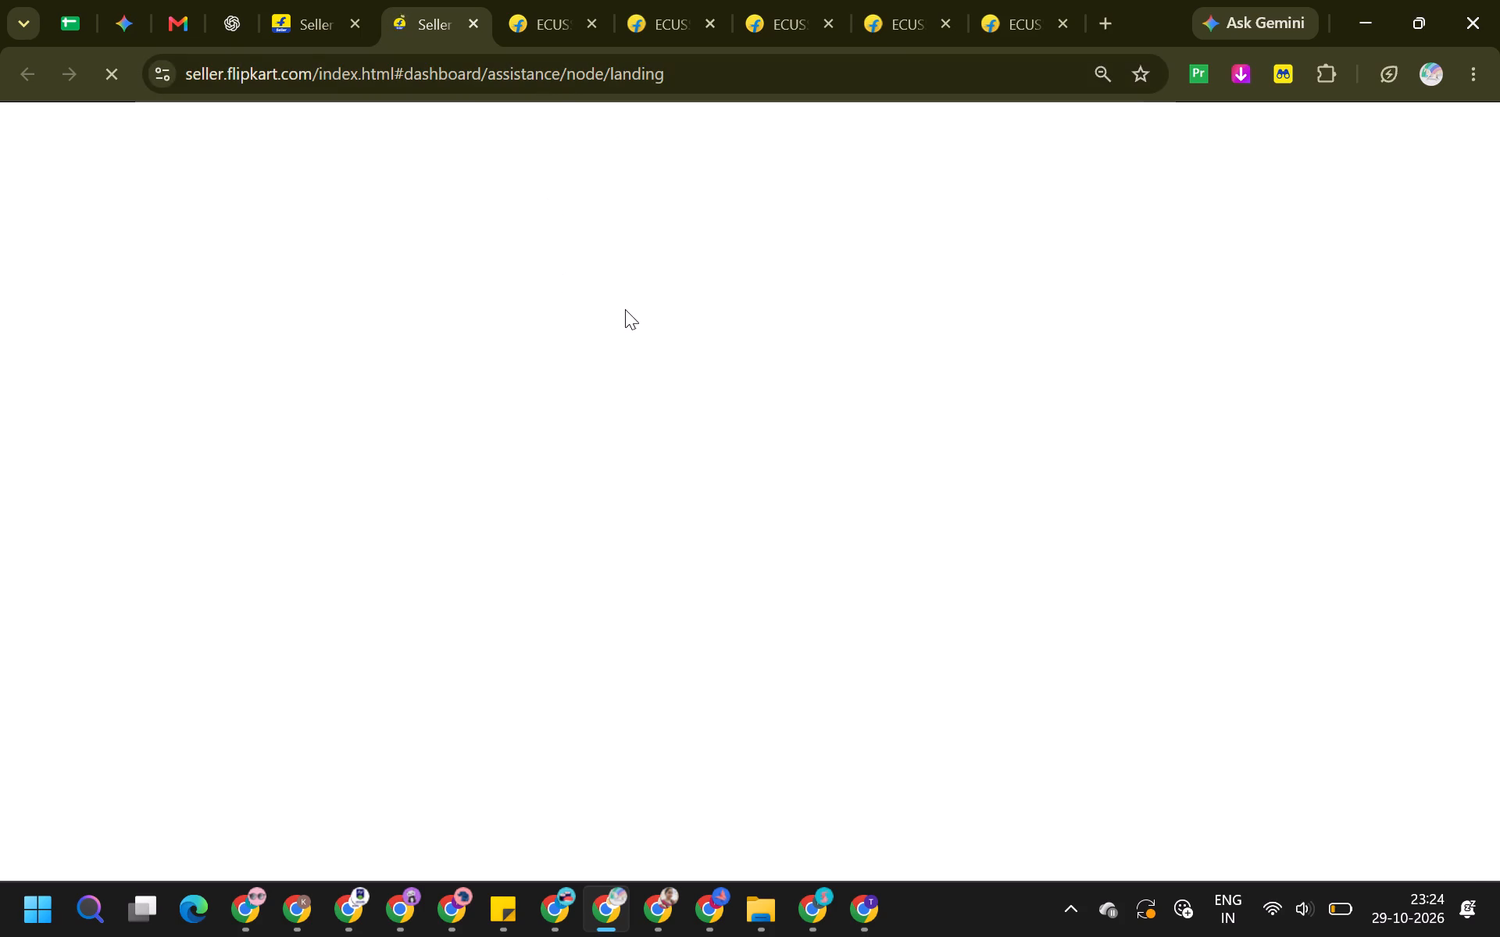
Search the Help Center for "listing in notify" and read the topic on receiving an order when the listing is out of stock.
left_click(665, 262)
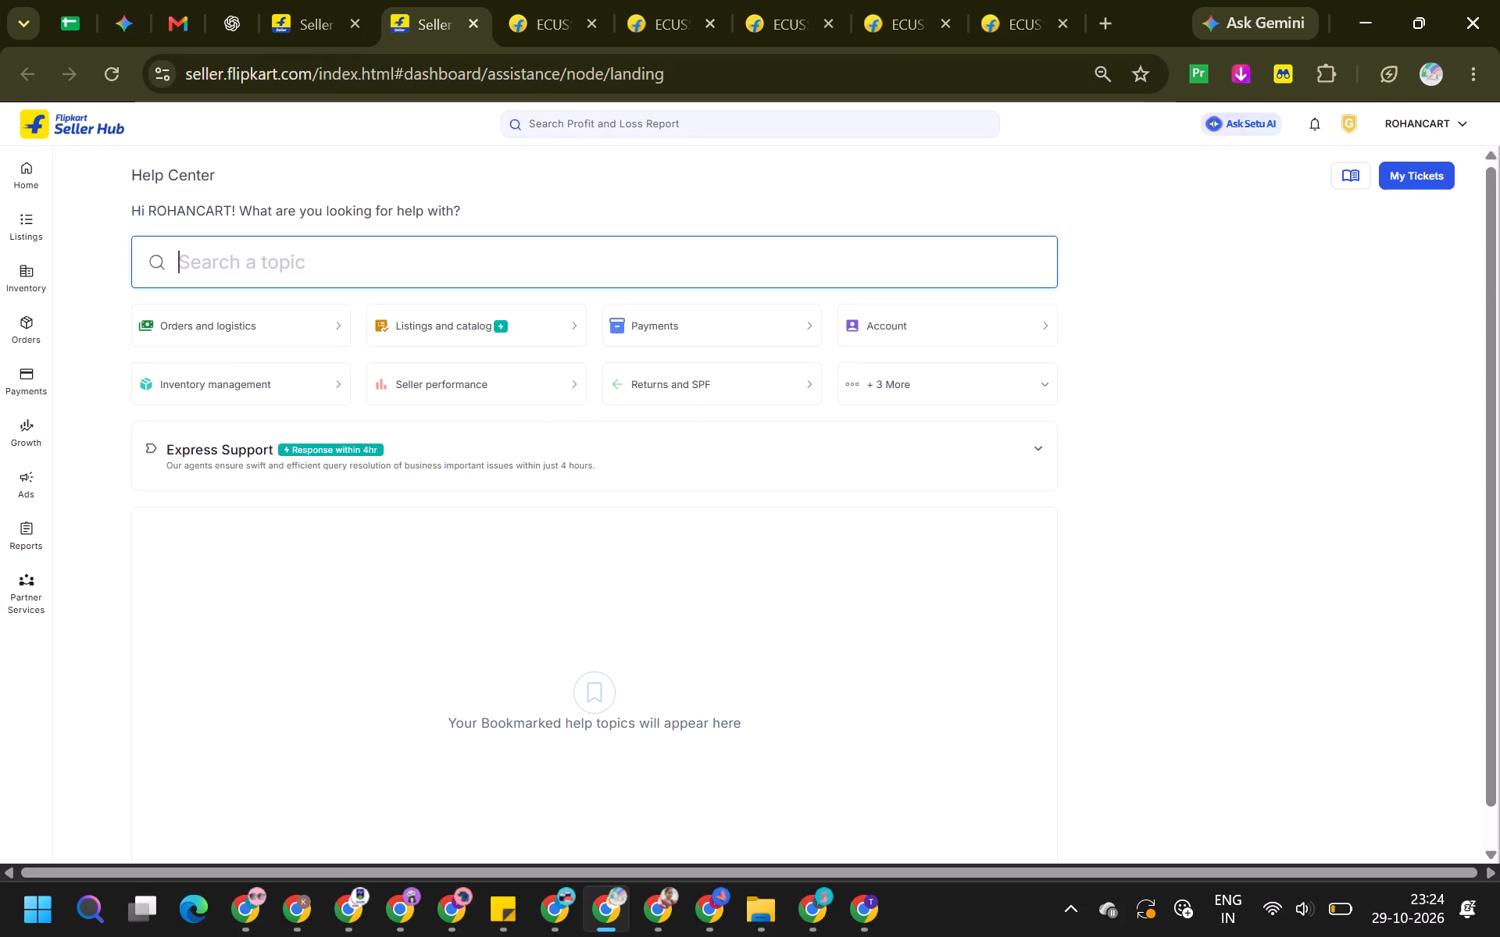
type("lis")
key("BackSpace")
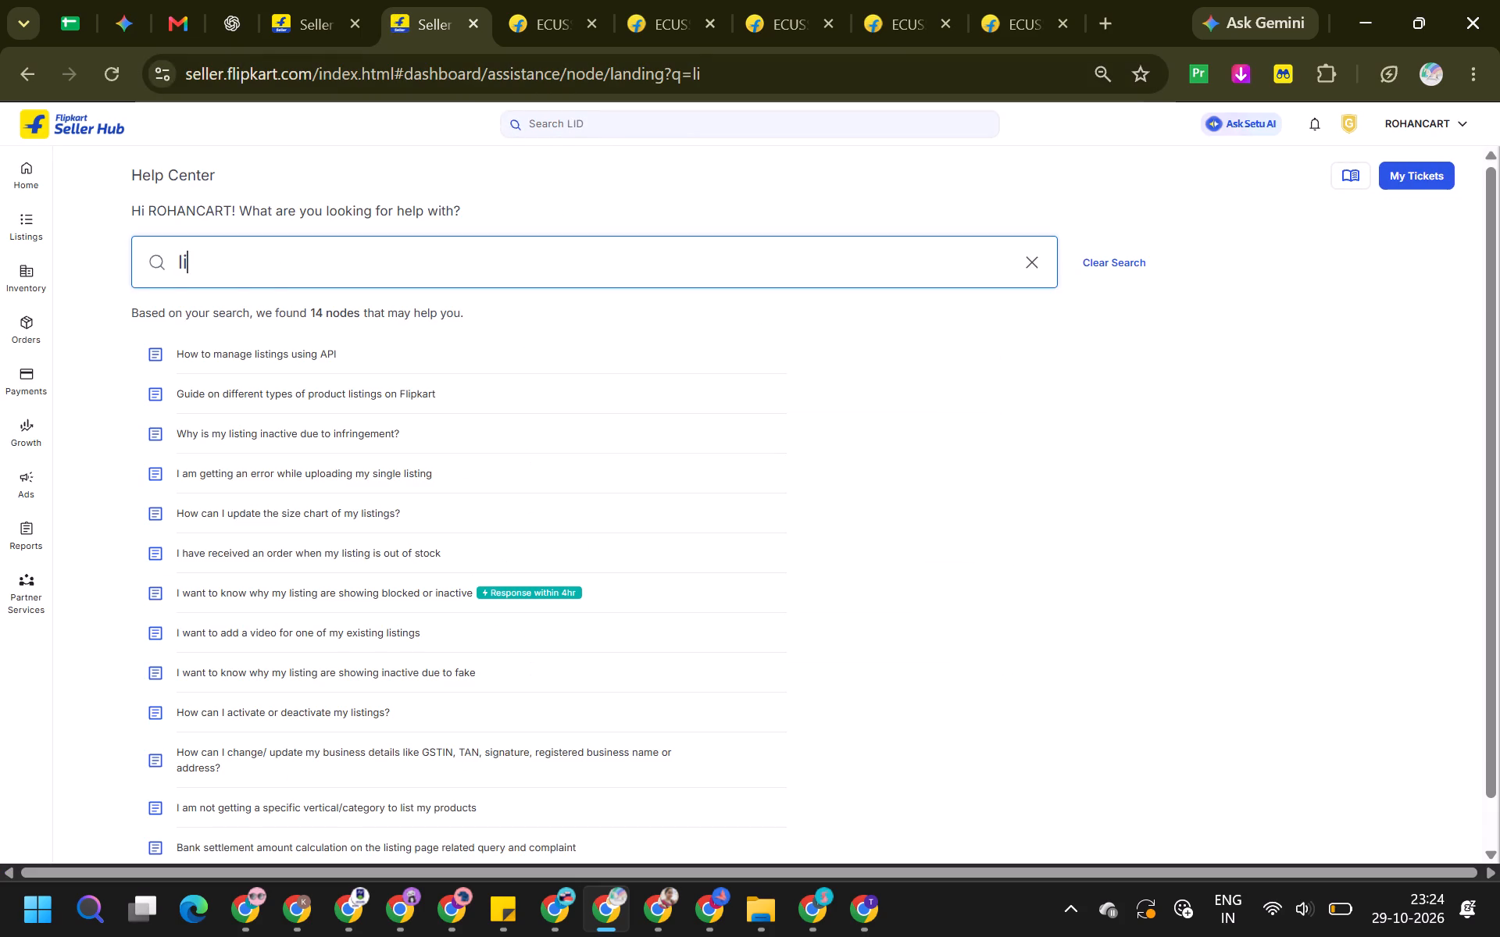
type("sting inn")
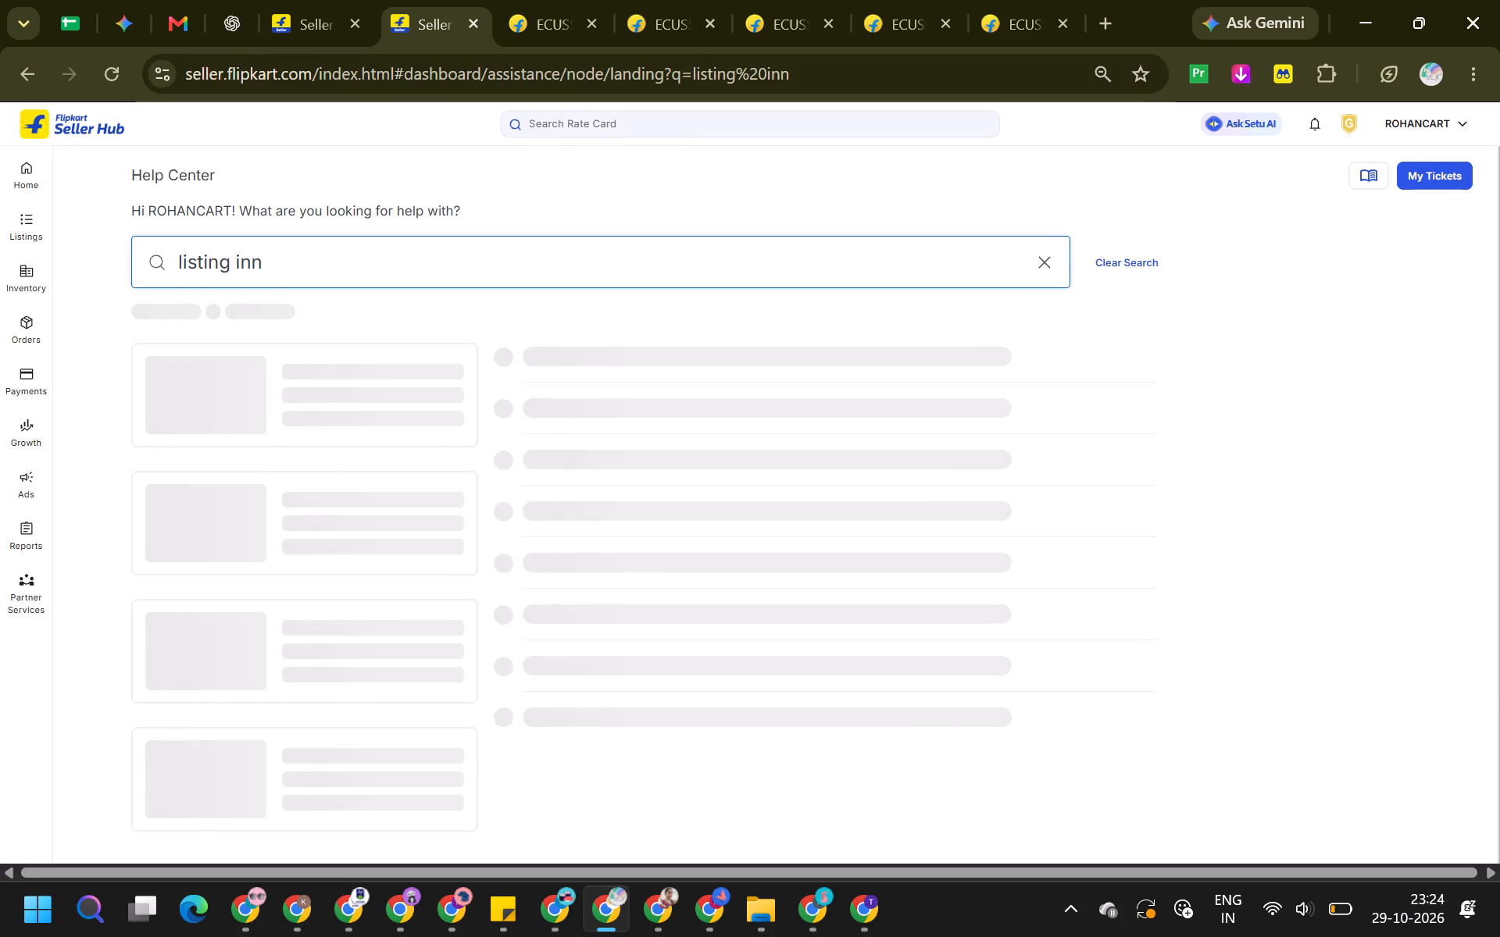
key("BackSpace")
key("space")
type("noti")
type("fy")
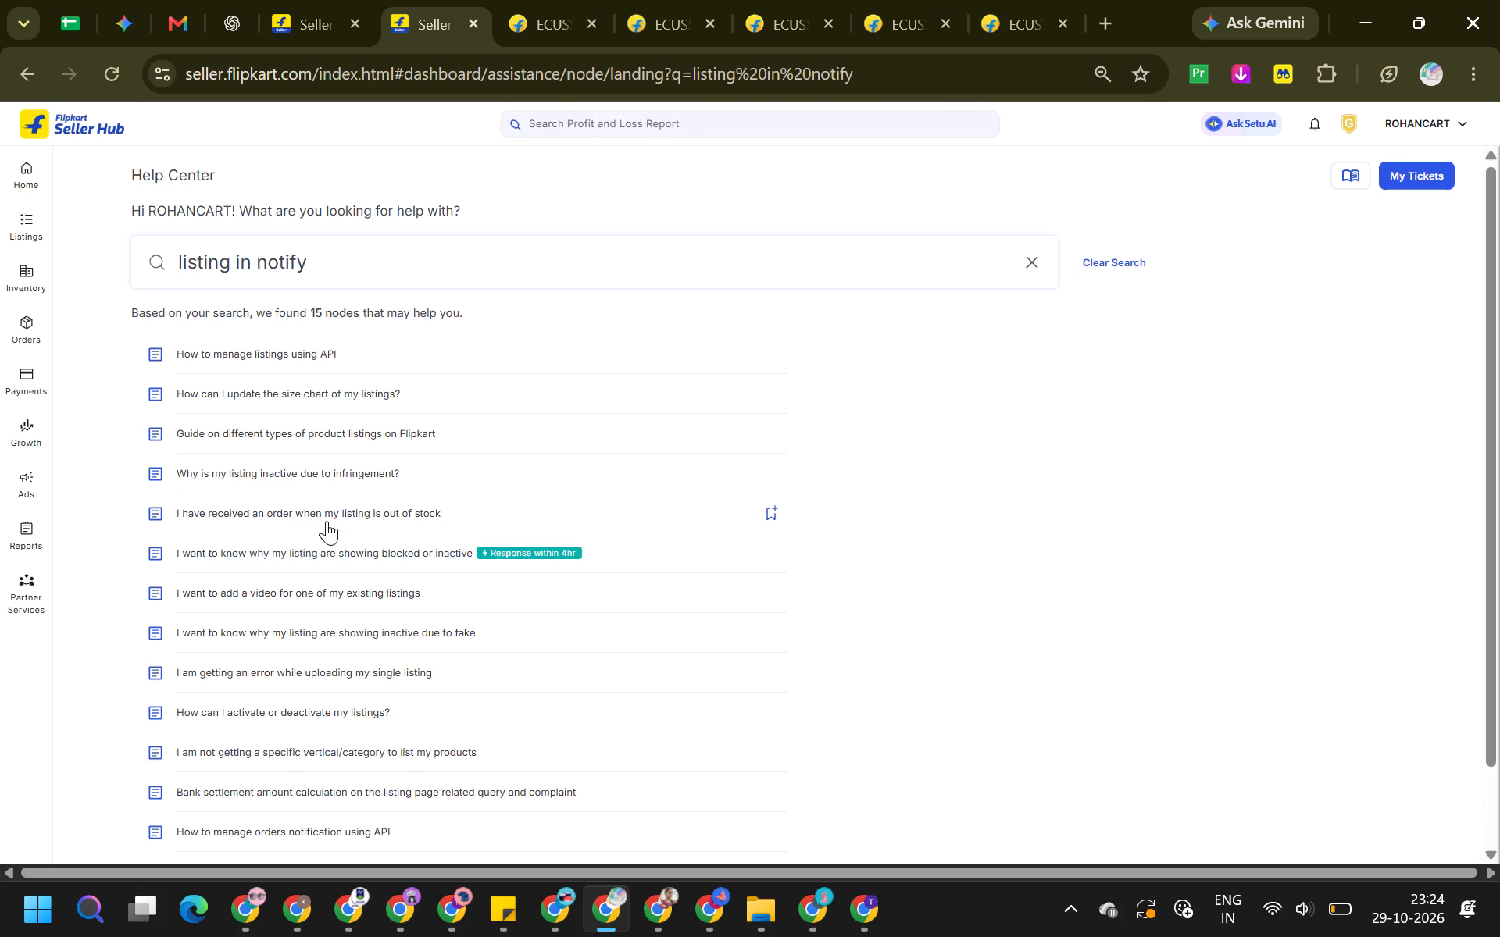
left_click(327, 518)
scroll(327, 518, "down", 15)
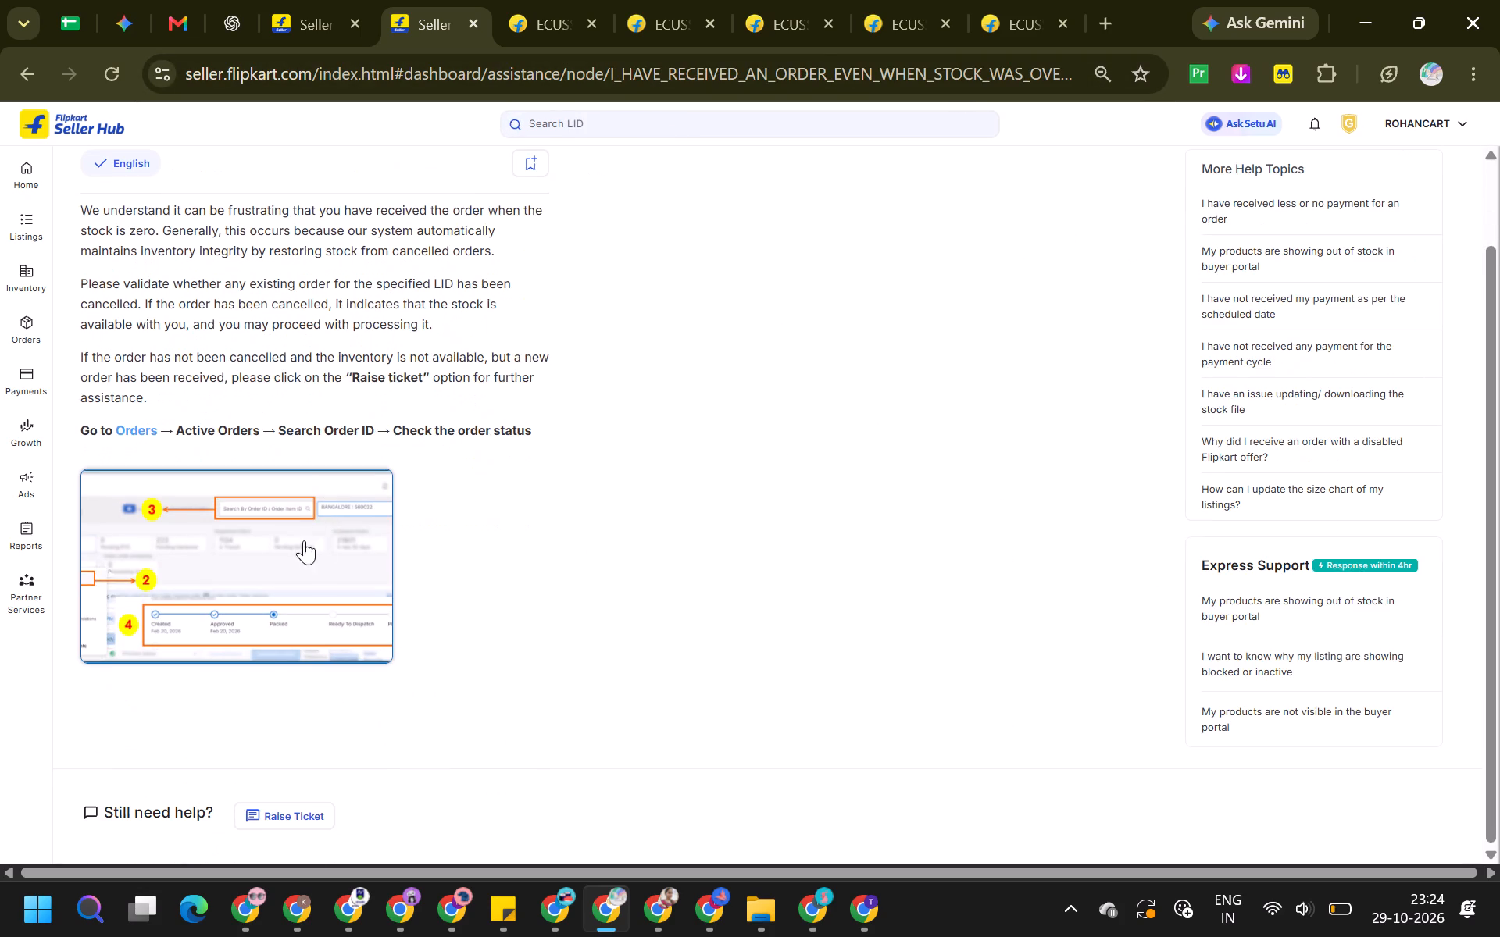
scroll(295, 514, "up", 6)
scroll(295, 511, "right", 10)
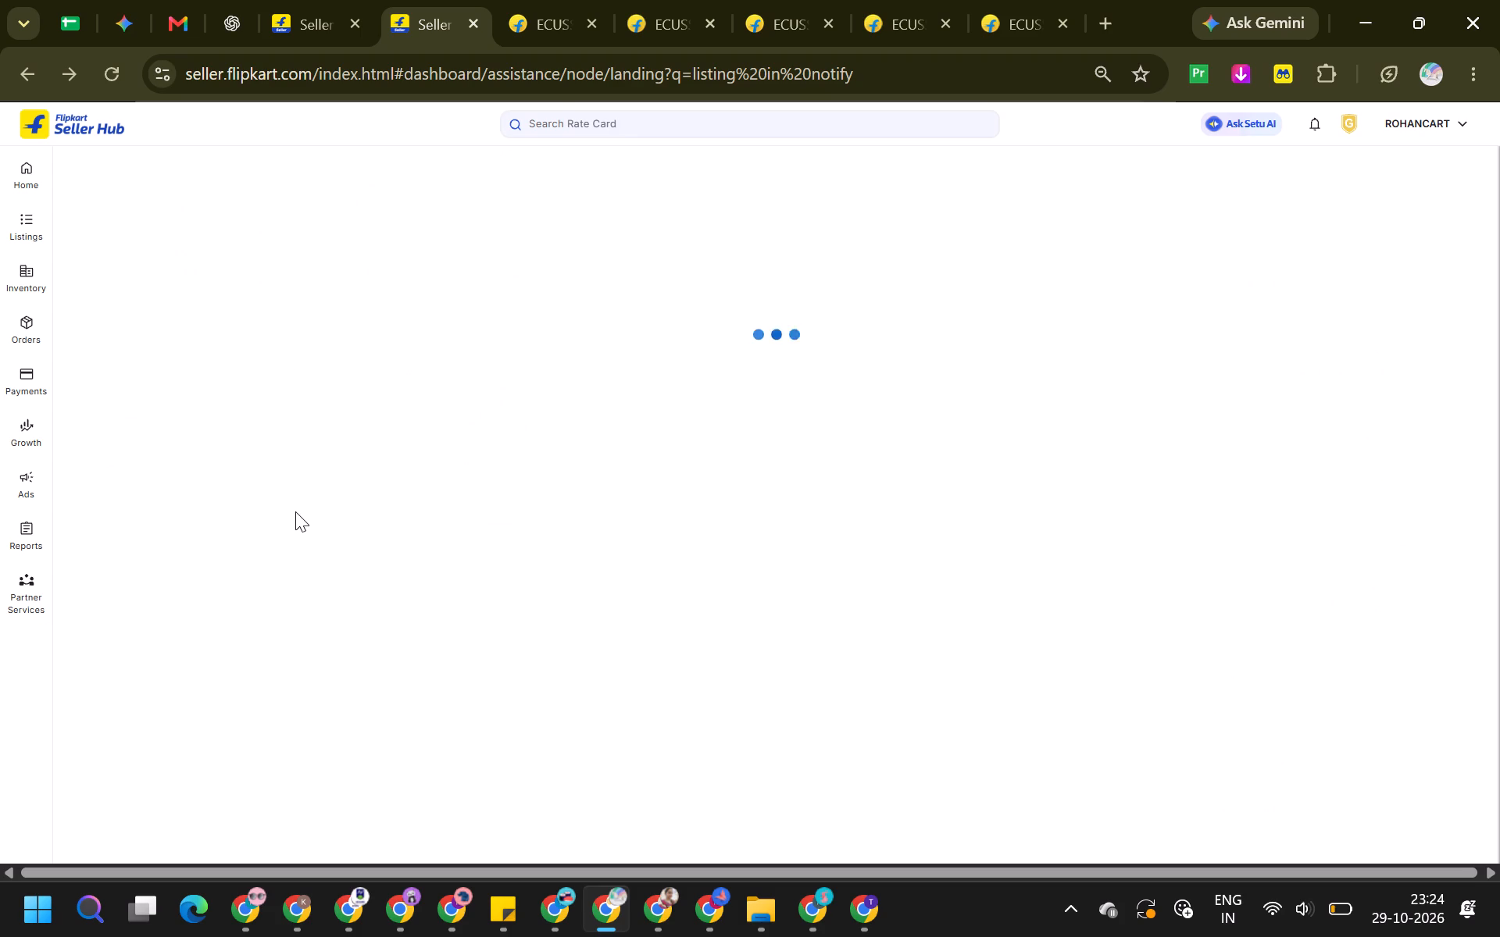
Change the Help Center search to "listing not live".
left_click(305, 259)
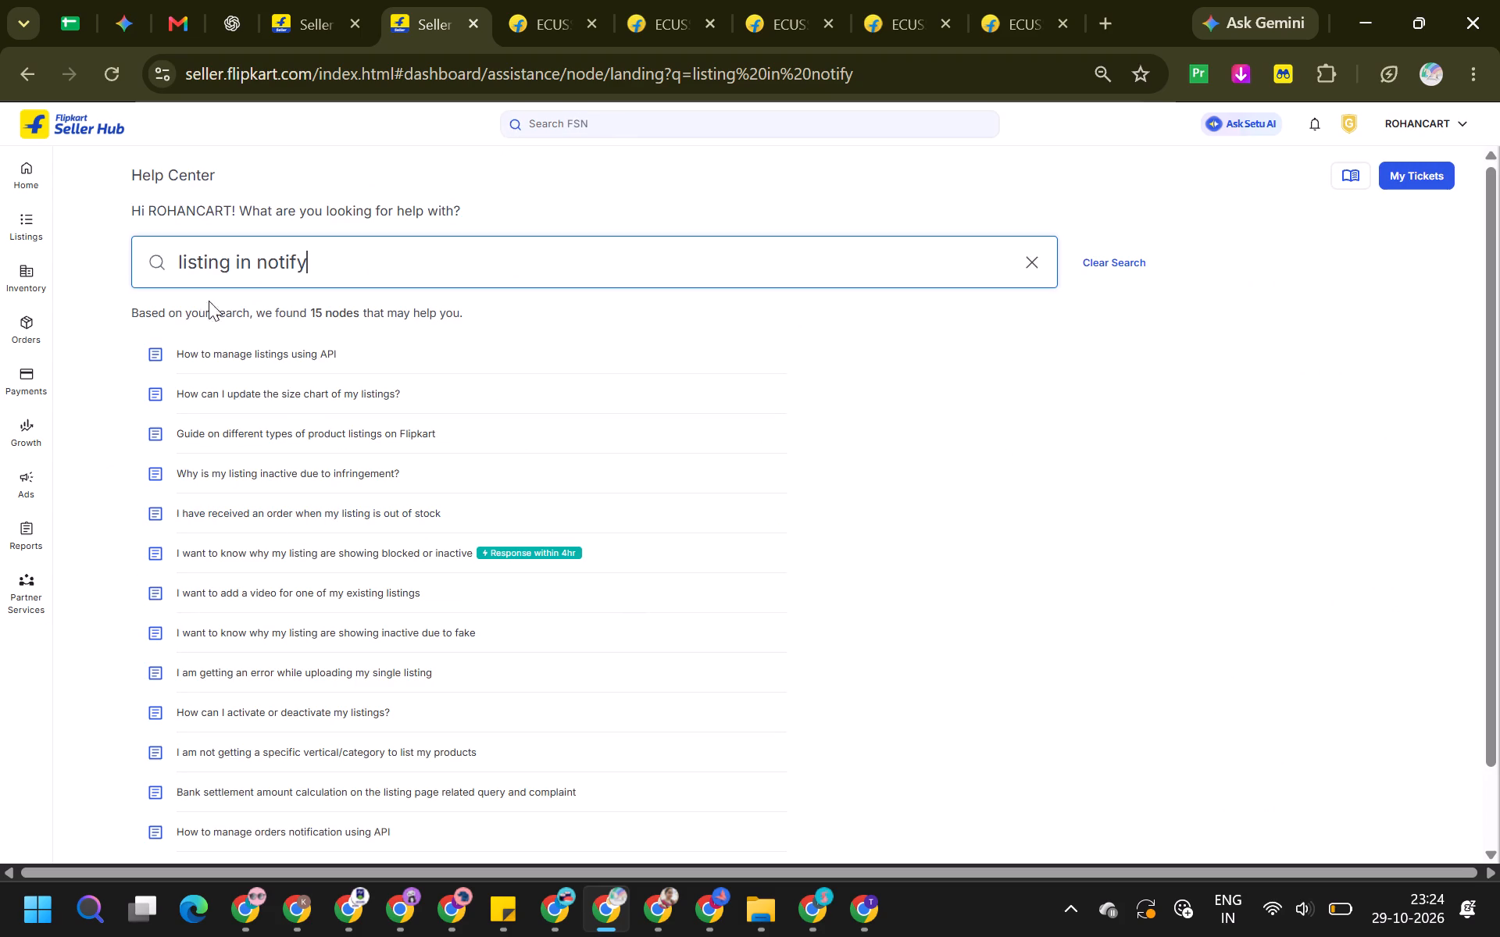
left_click_drag(241, 263, 517, 336)
key("BackSpace")
key("BackSpace")
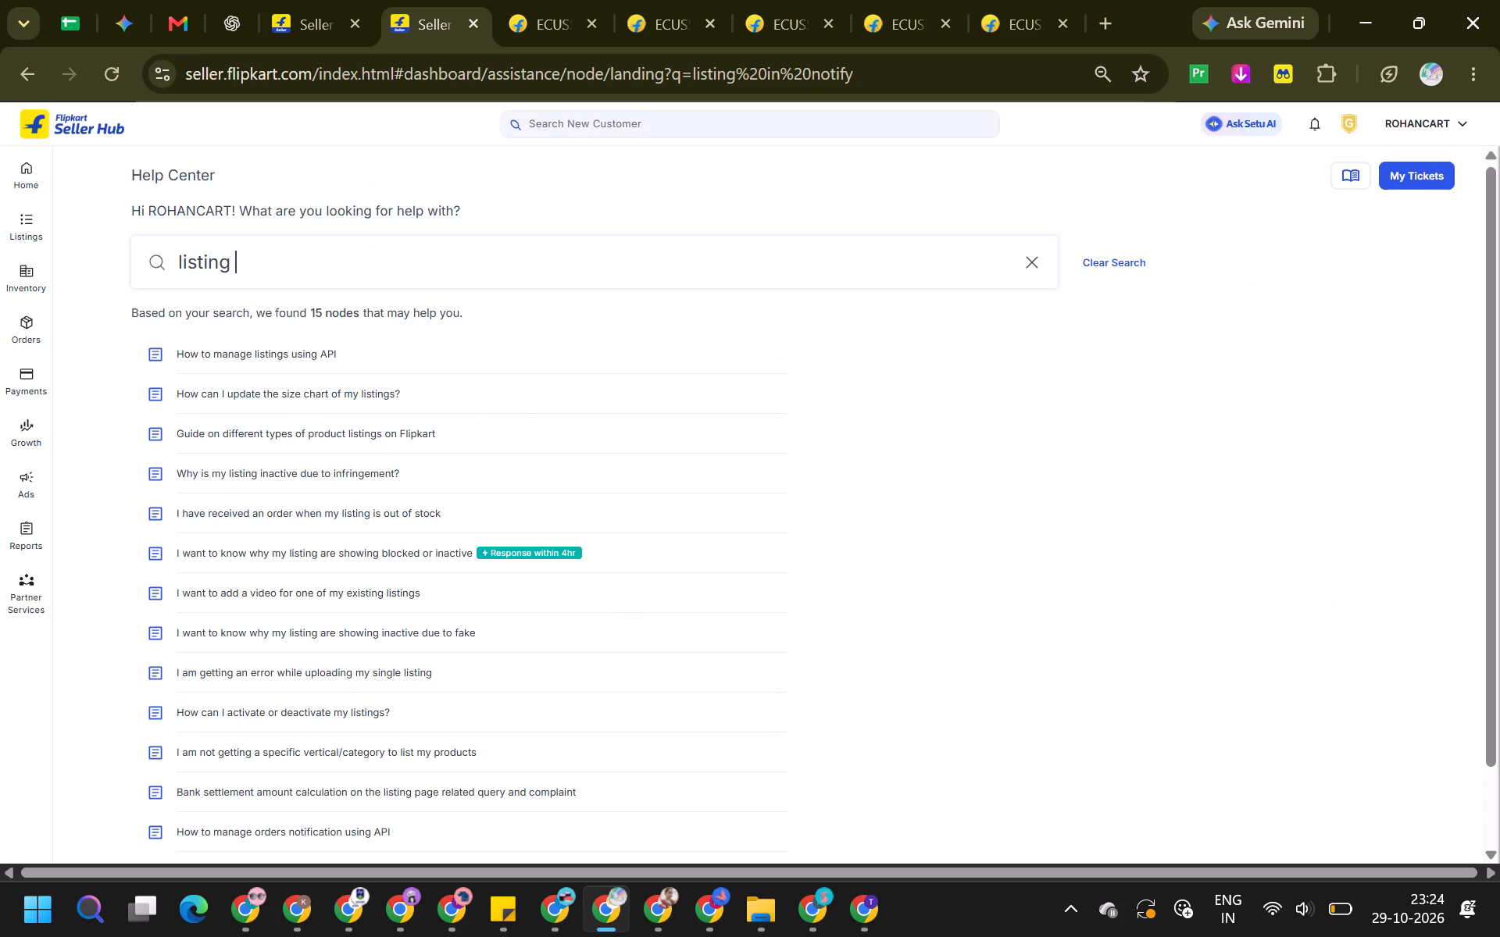
type("not live")
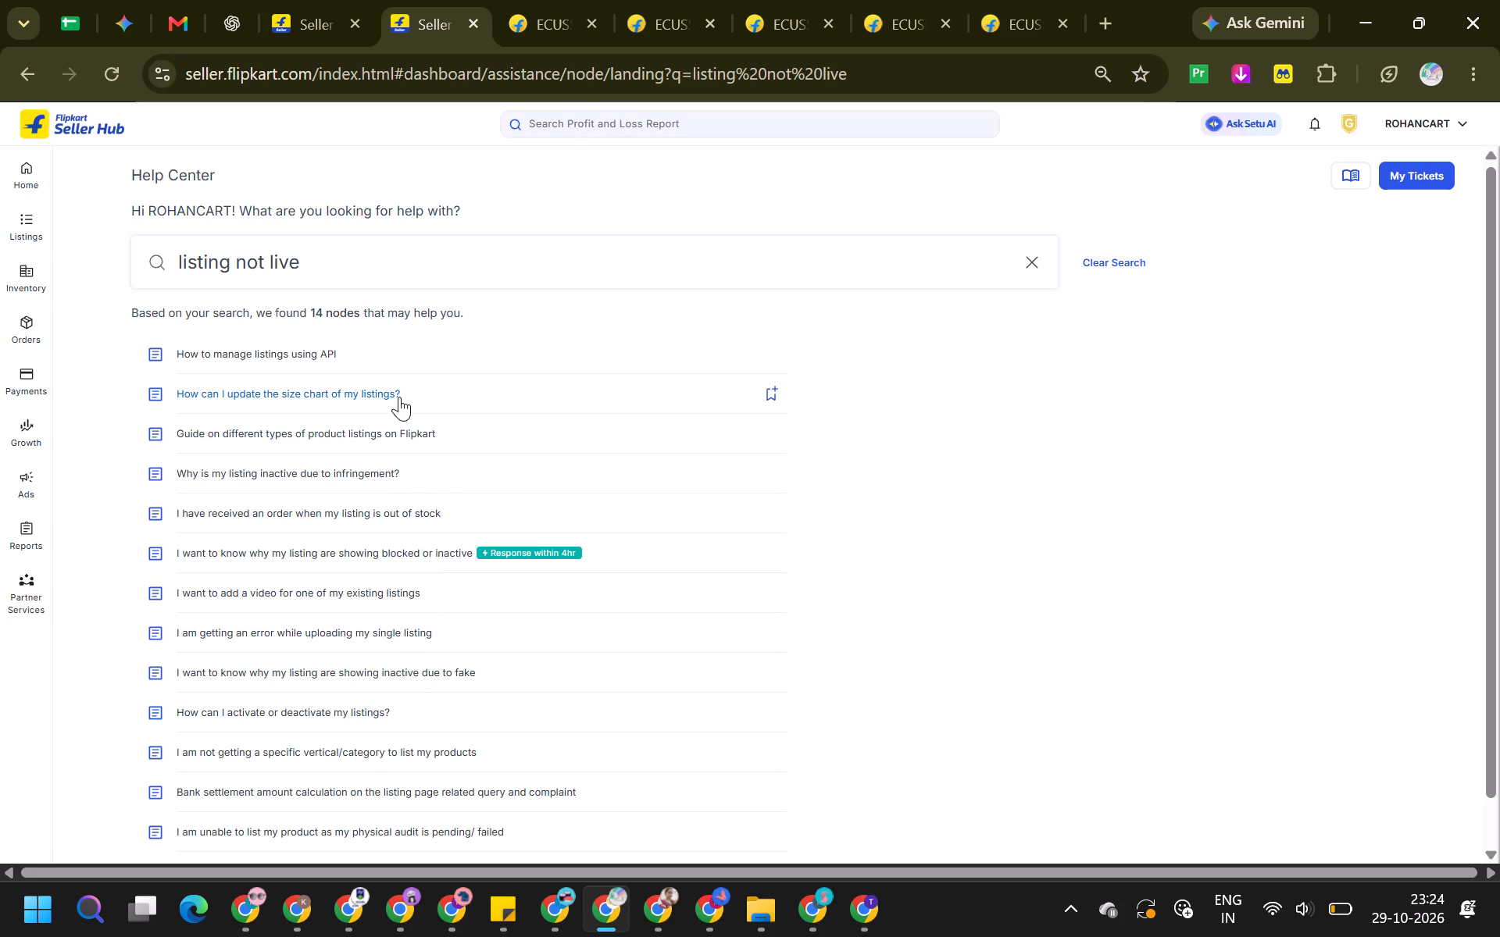
Search the Help Center for "out of stock" and raise a ticket from the topic on products showing out of stock in buyer portal.
key("ctrl+a")
type("out of stock")
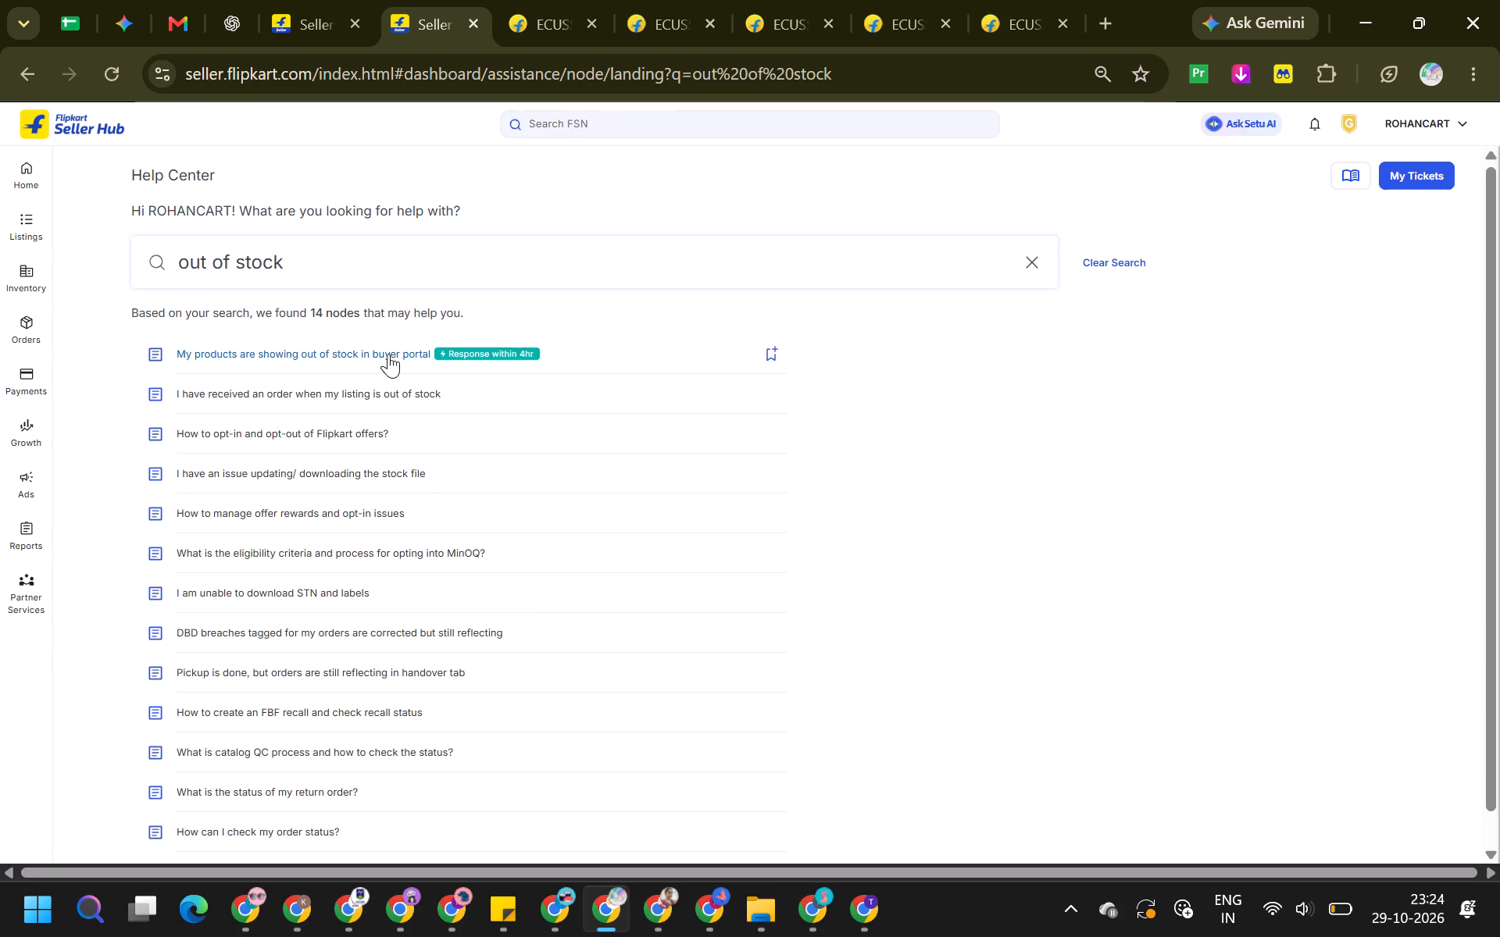
left_click(388, 352)
scroll(419, 517, "down", 13)
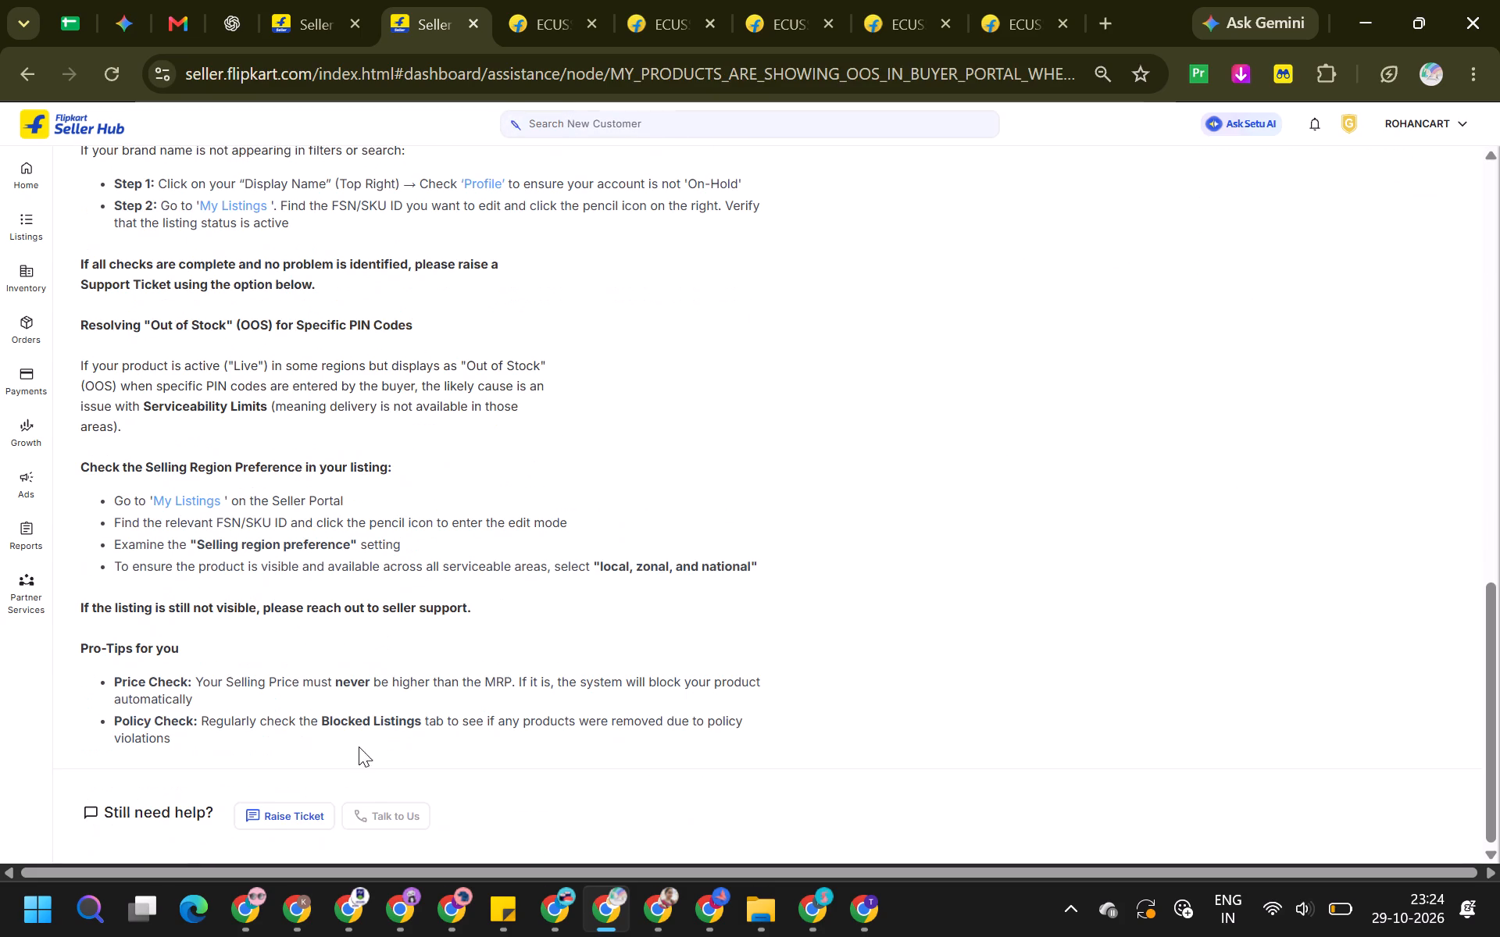
left_click(318, 808)
Write the ticket description "Dear Team my lisrting are not showing active on buyer portal kindly check as soon as possible".
left_click(1241, 357)
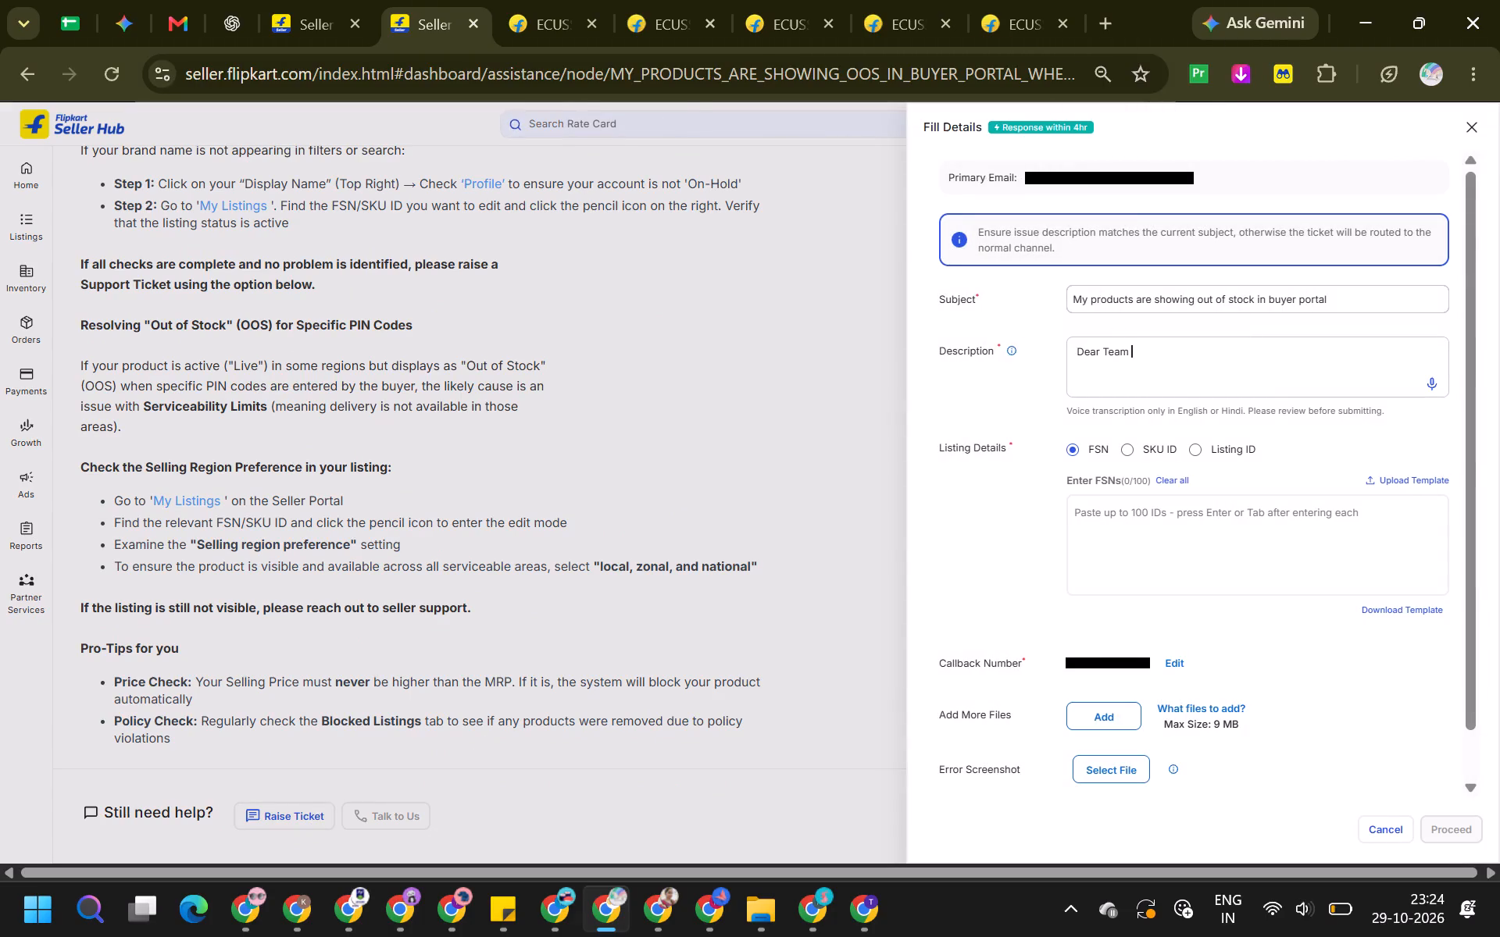
key("space")
type("my lisrting are not showing active on b")
type("uyer portal kindlt")
key("space")
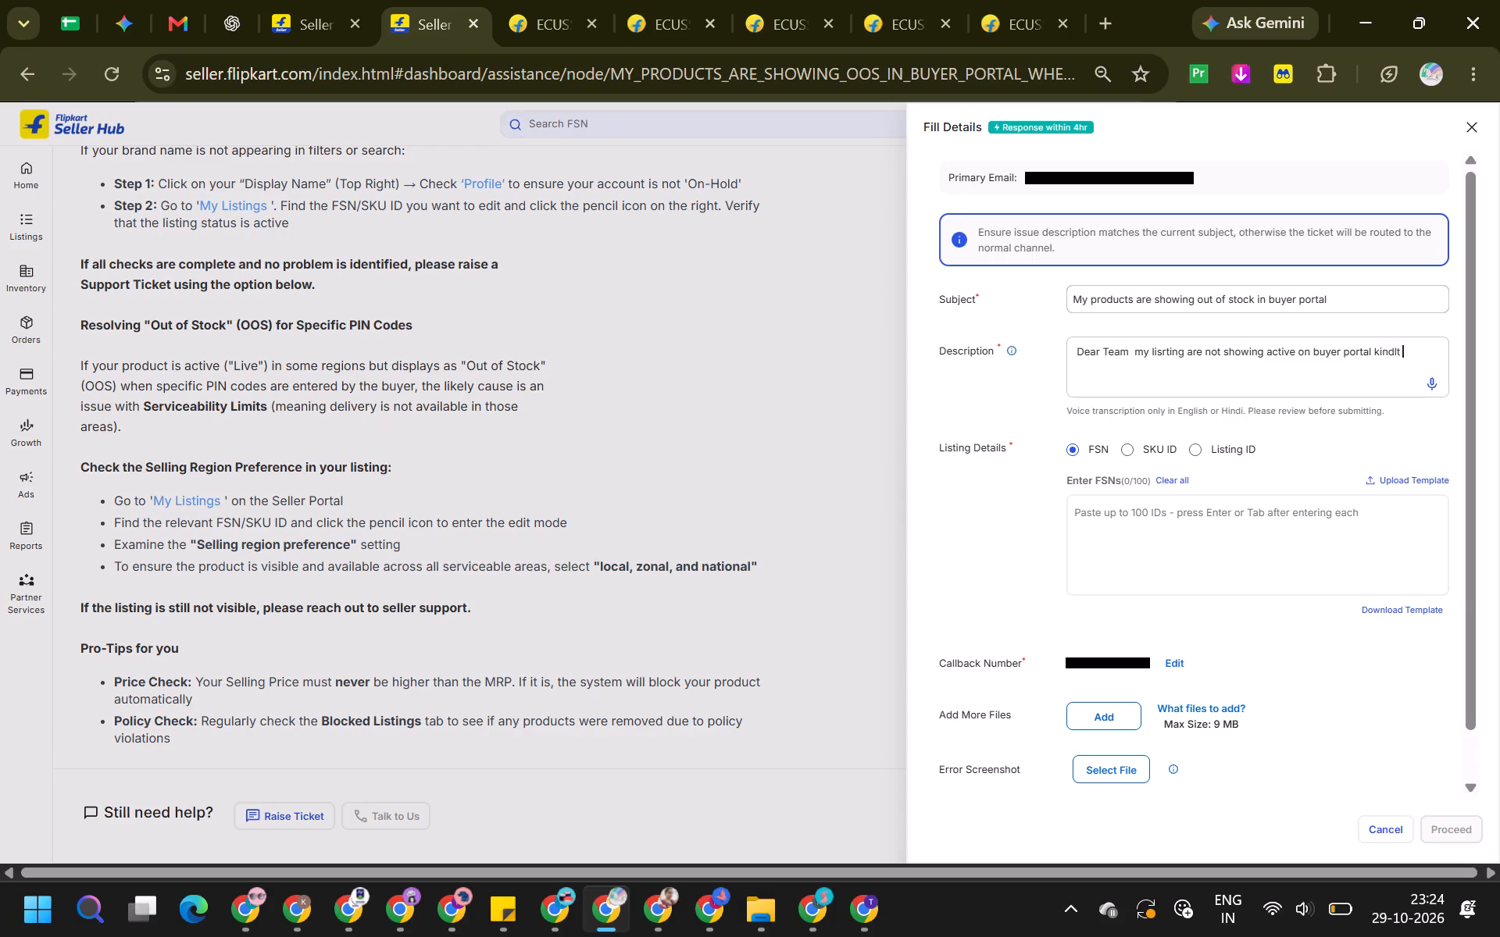
key("BackSpace")
key("BackSpace")
type("y ca")
key("BackSpace")
type("heck as soo")
key("space")
key("BackSpace")
type("n as")
key("space")
type("possi l")
key("BackSpace")
key("BackSpace")
type("bke")
key("space")
key("BackSpace")
key("BackSpace")
key("BackSpace")
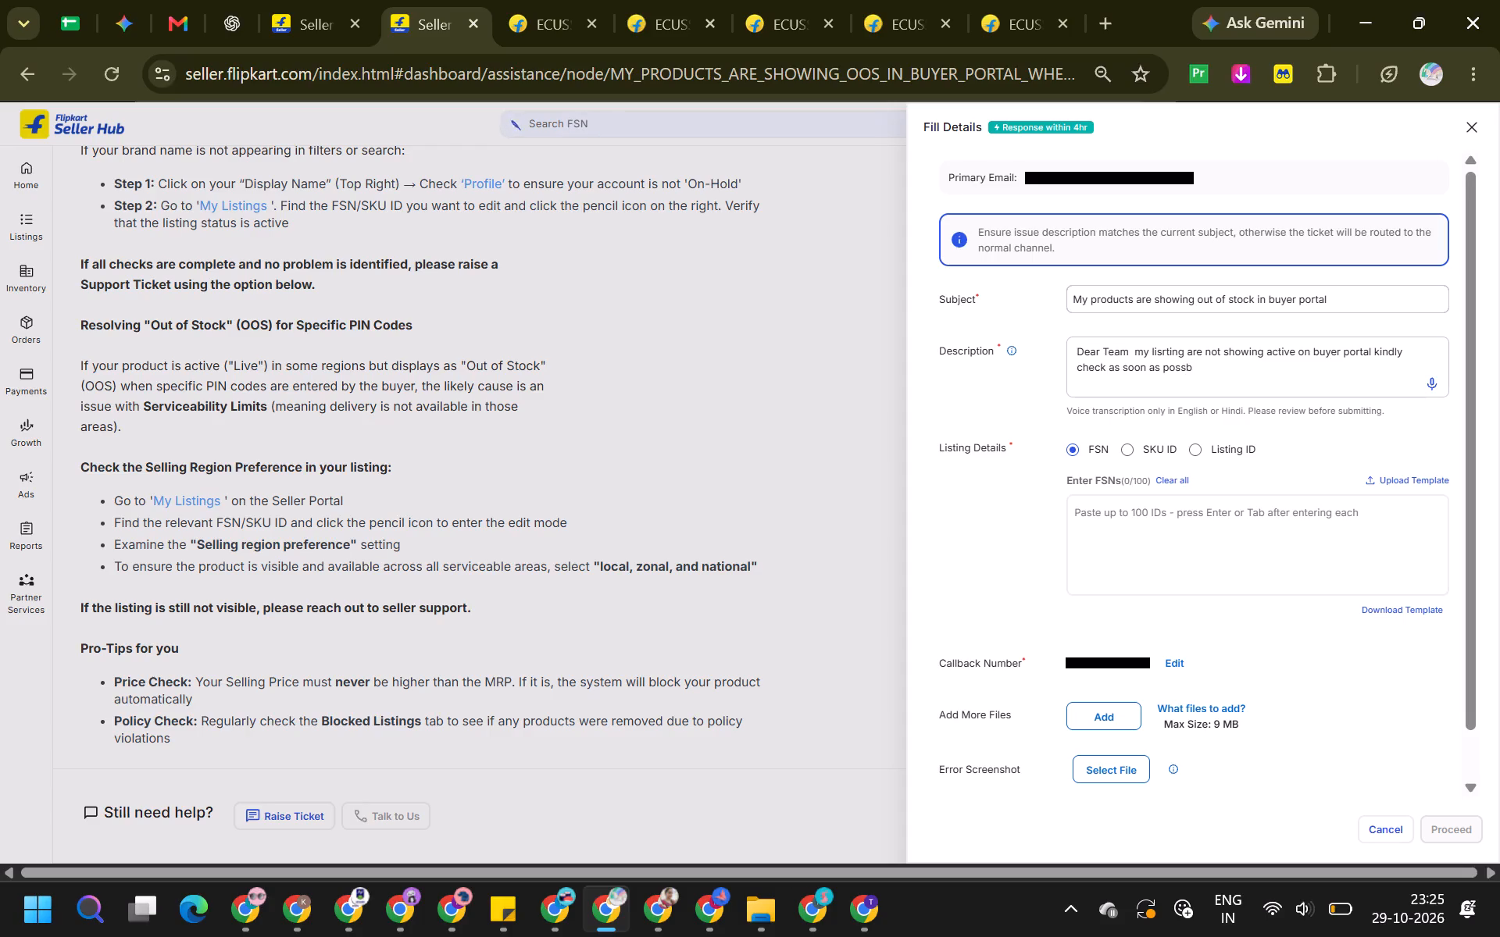
key("BackSpace")
type("ible")
key("space")
type("93")
key("BackSpace")
key("BackSpace")
key("BackSpace")
key("space")
key("BackSpace")
type("e")
key("space")
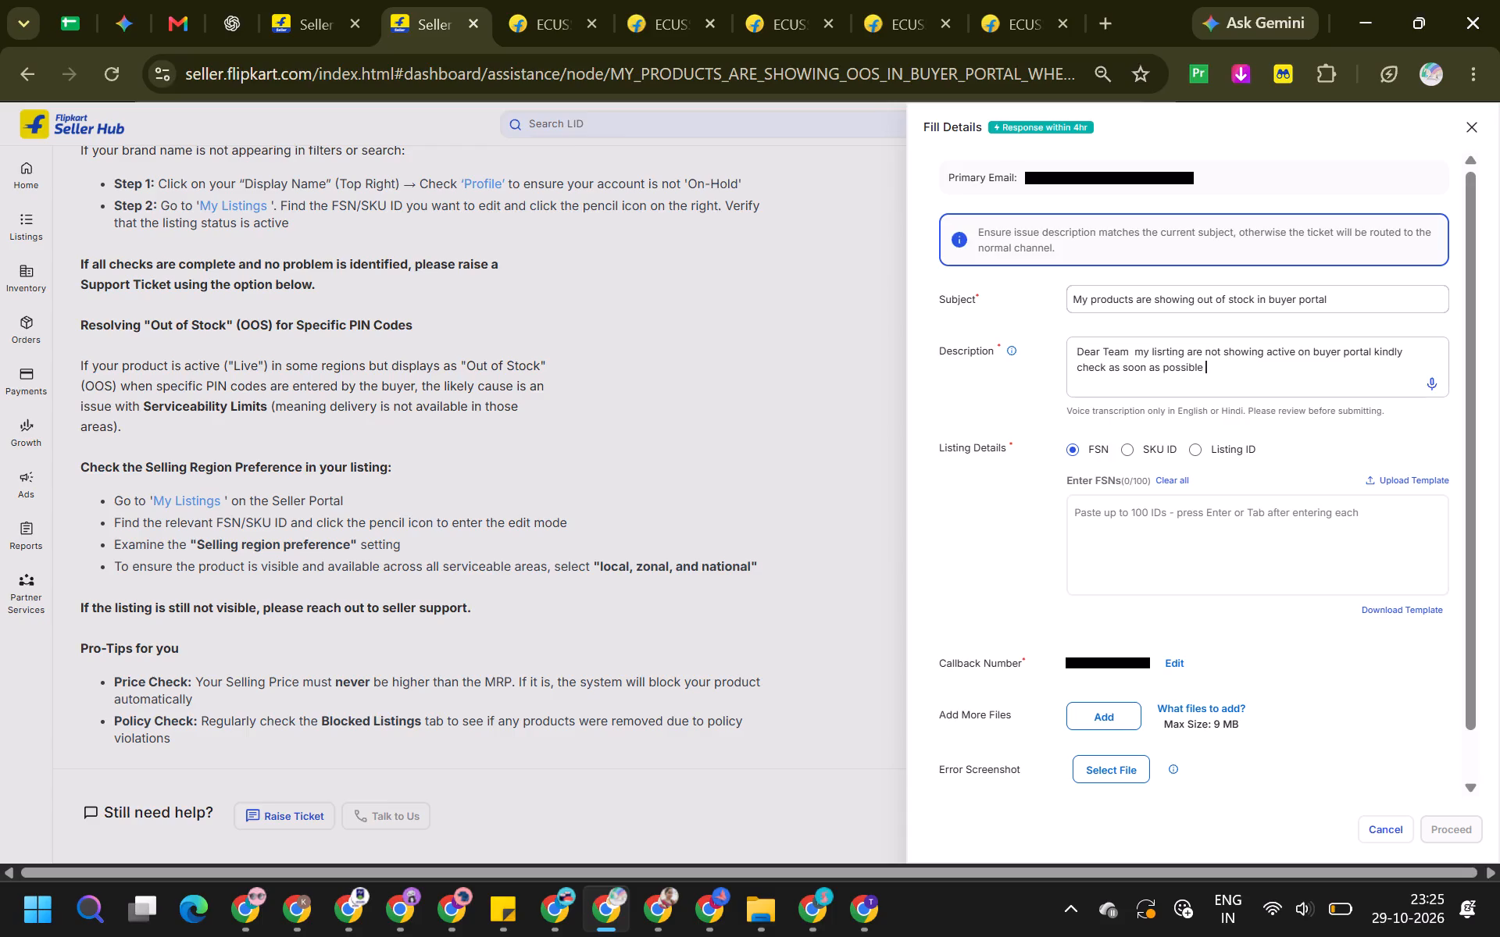
Continue the ticket description with a request for a call, starting "call me for further".
type("call me for")
key("space")
type("further ai\\")
key("BackSpace")
key("BackSpace")
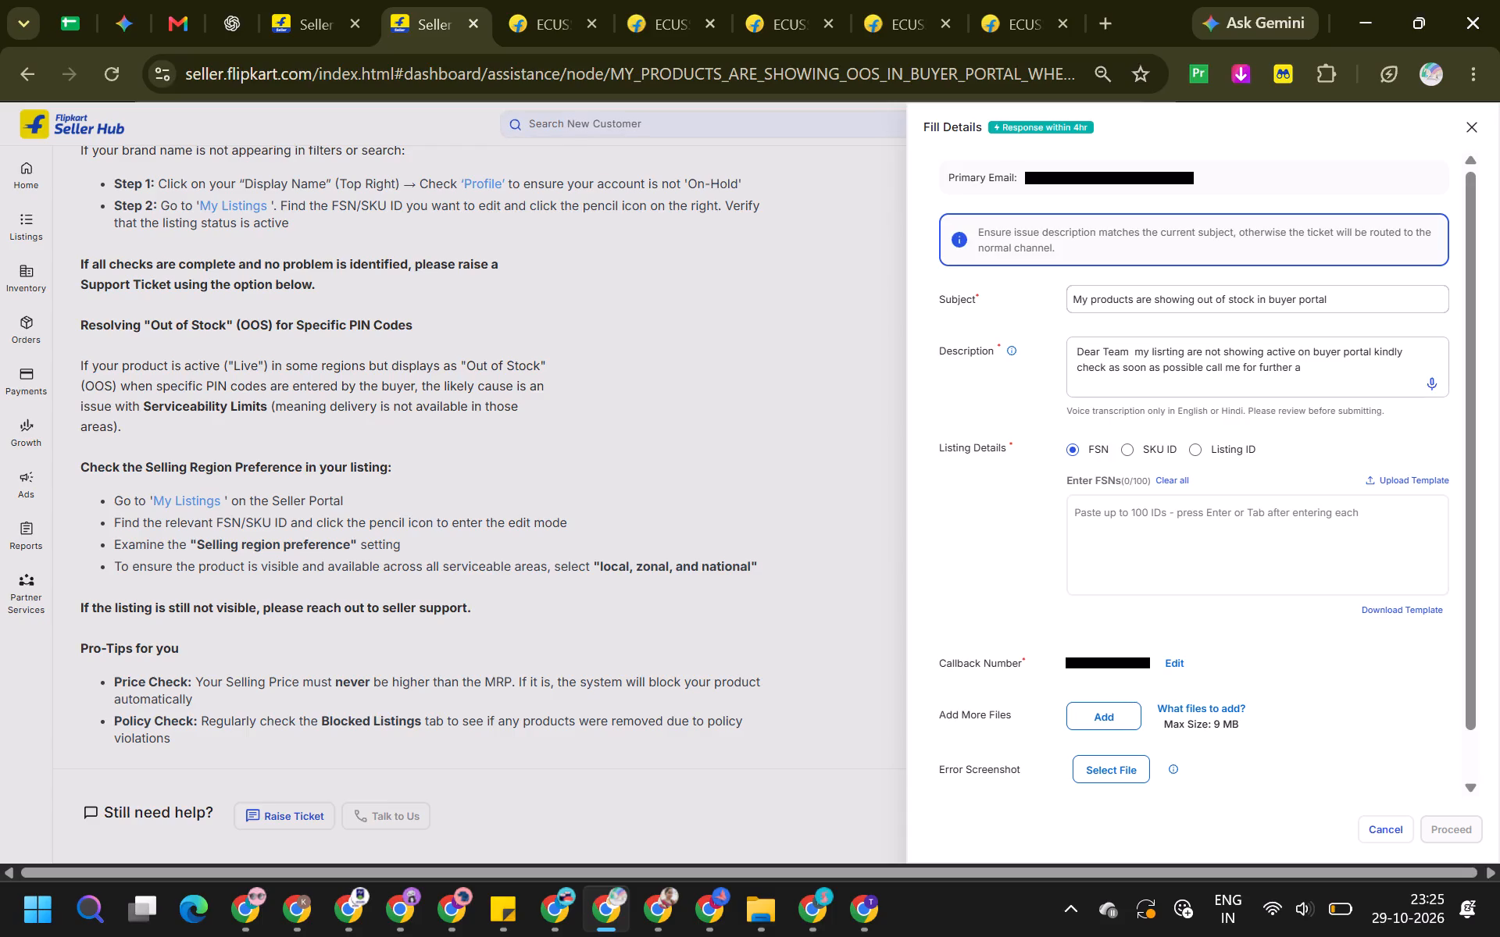
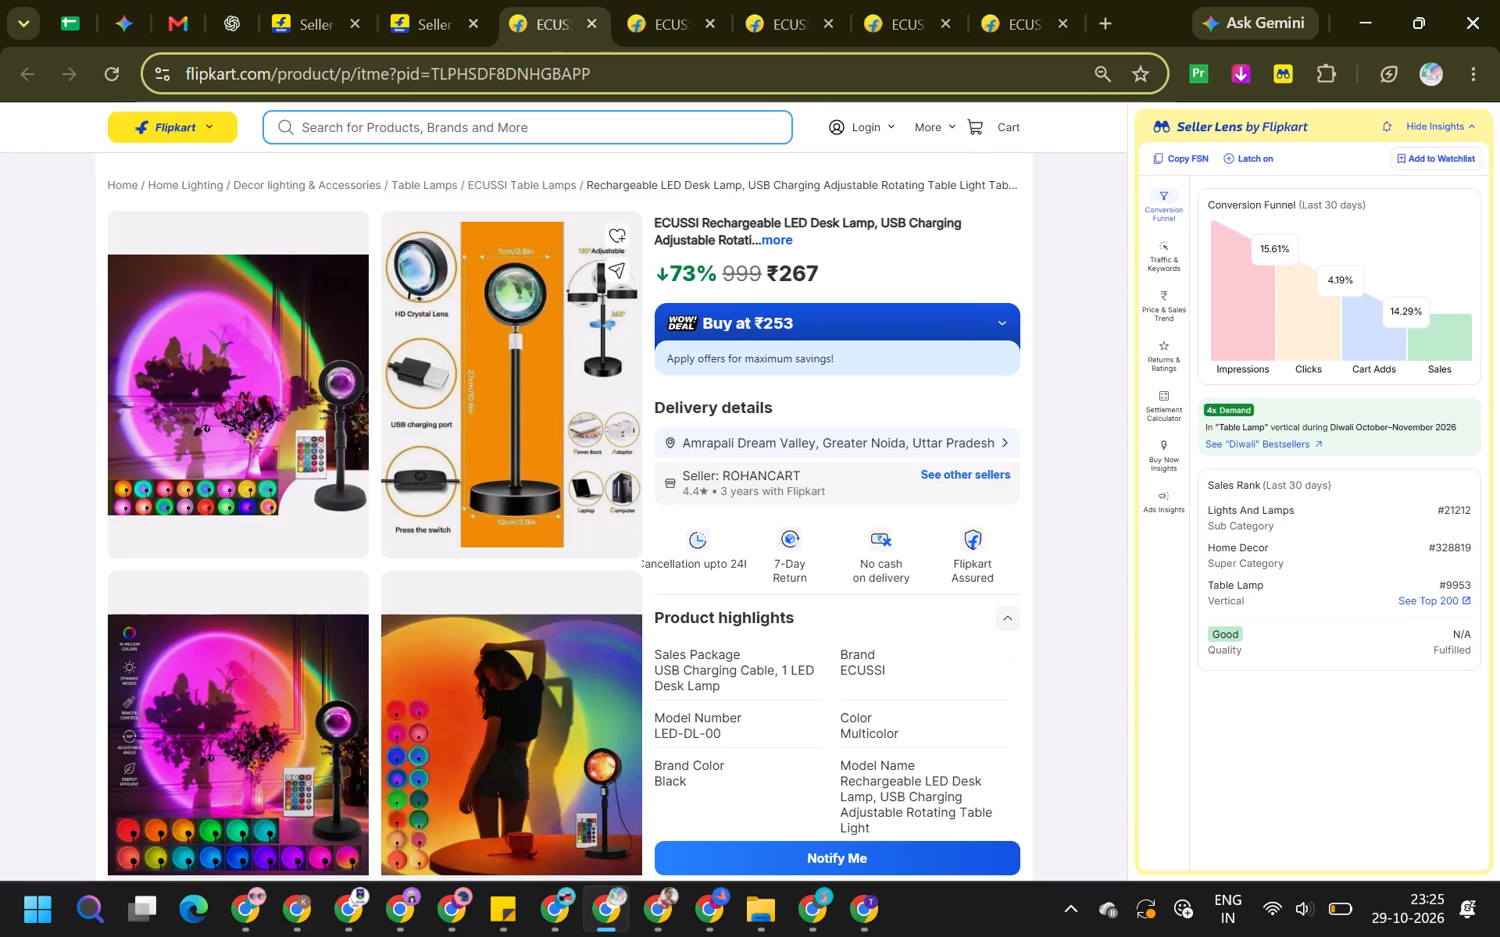
Copy product IDs TLPHSDF8DNHGBAPP and TLPHSEVUHX6RGZ5Y from the first two lamp pages into the ticket's FSN list.
double_click(589, 66)
key("ctrl+c")
left_click(459, 2)
key("ctrl+v")
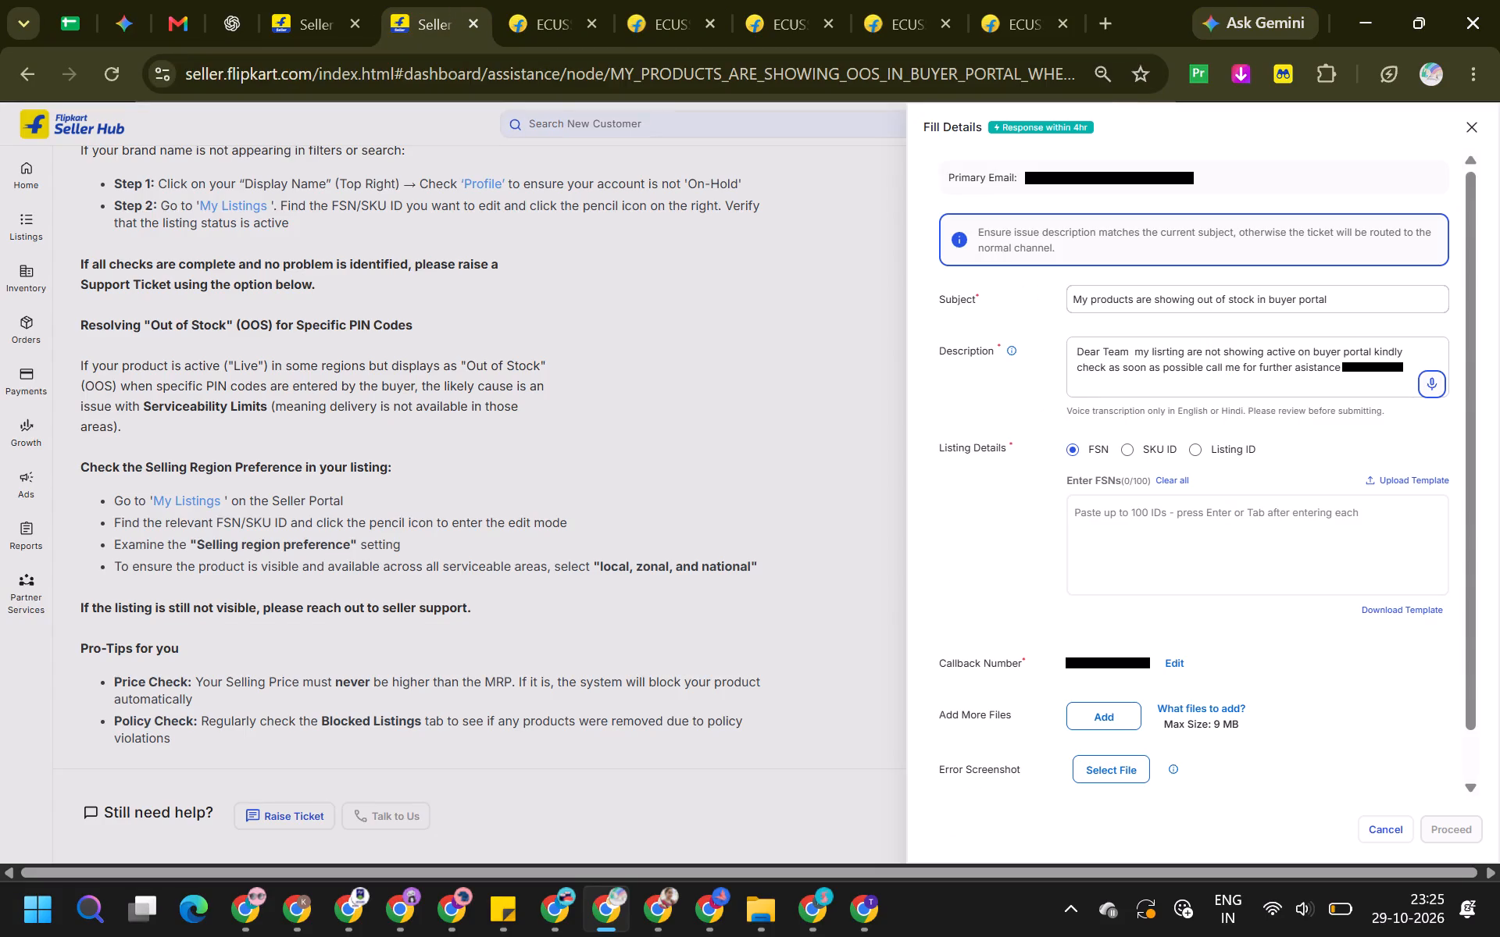
left_click(1189, 576)
key("ctrl+v")
left_click(674, 10)
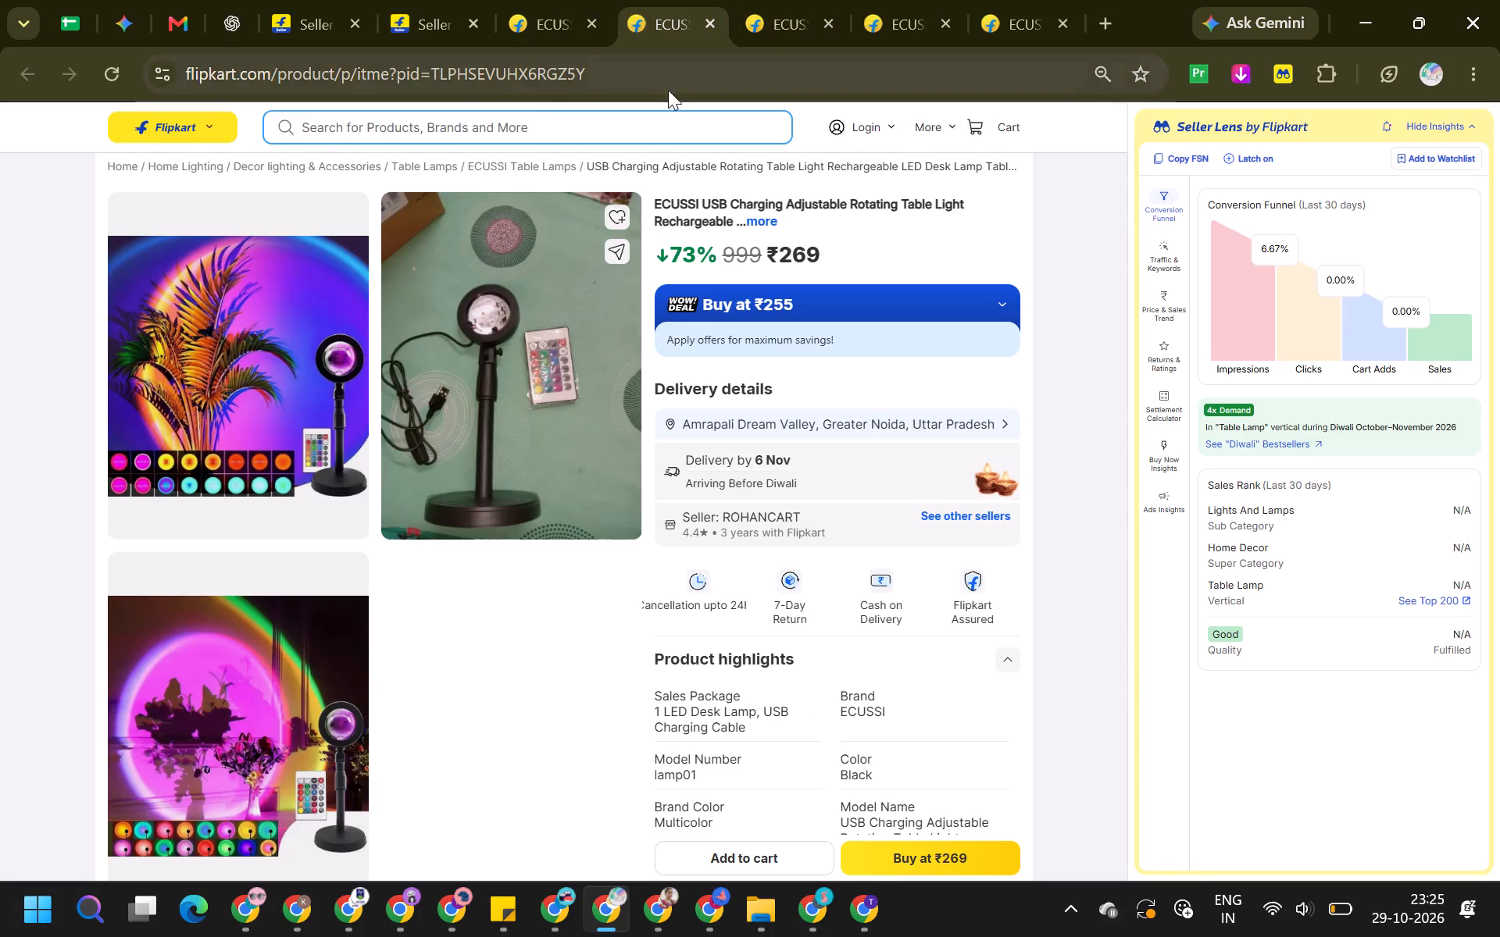
double_click(518, 87)
key("ctrl+c")
double_click(527, 63)
key("ctrl+c")
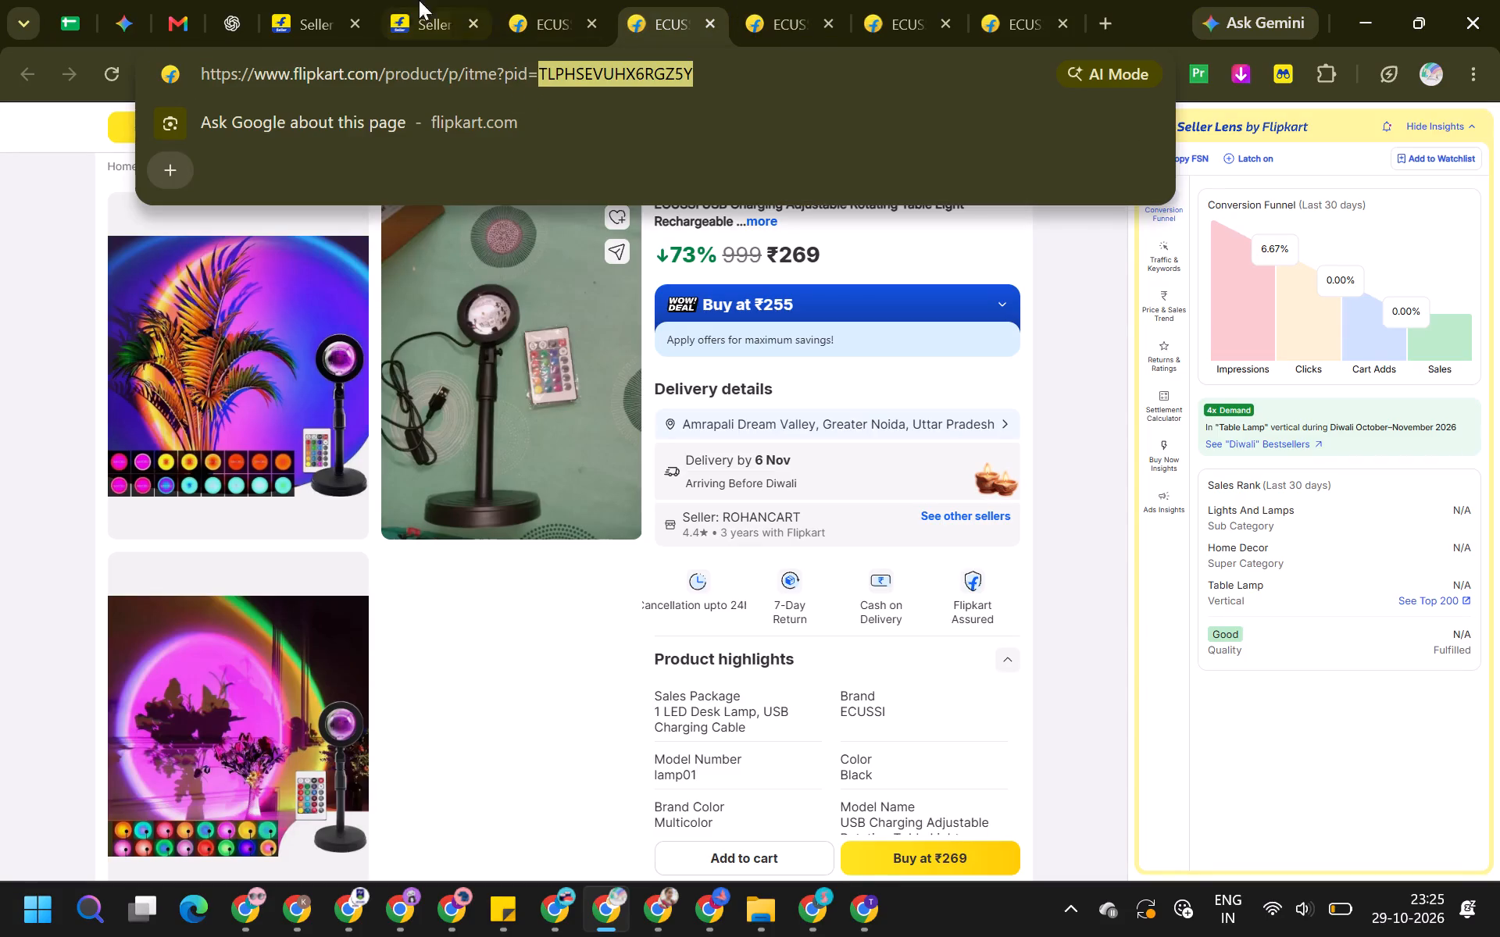
left_click(395, 0)
key("ctrl+v")
Add the third and fourth lamps' product IDs, TLPHSEW6ZTQGSX4D and TLPHSEZCPHGZJE9S, to the ticket's FSN list.
left_click(684, 0)
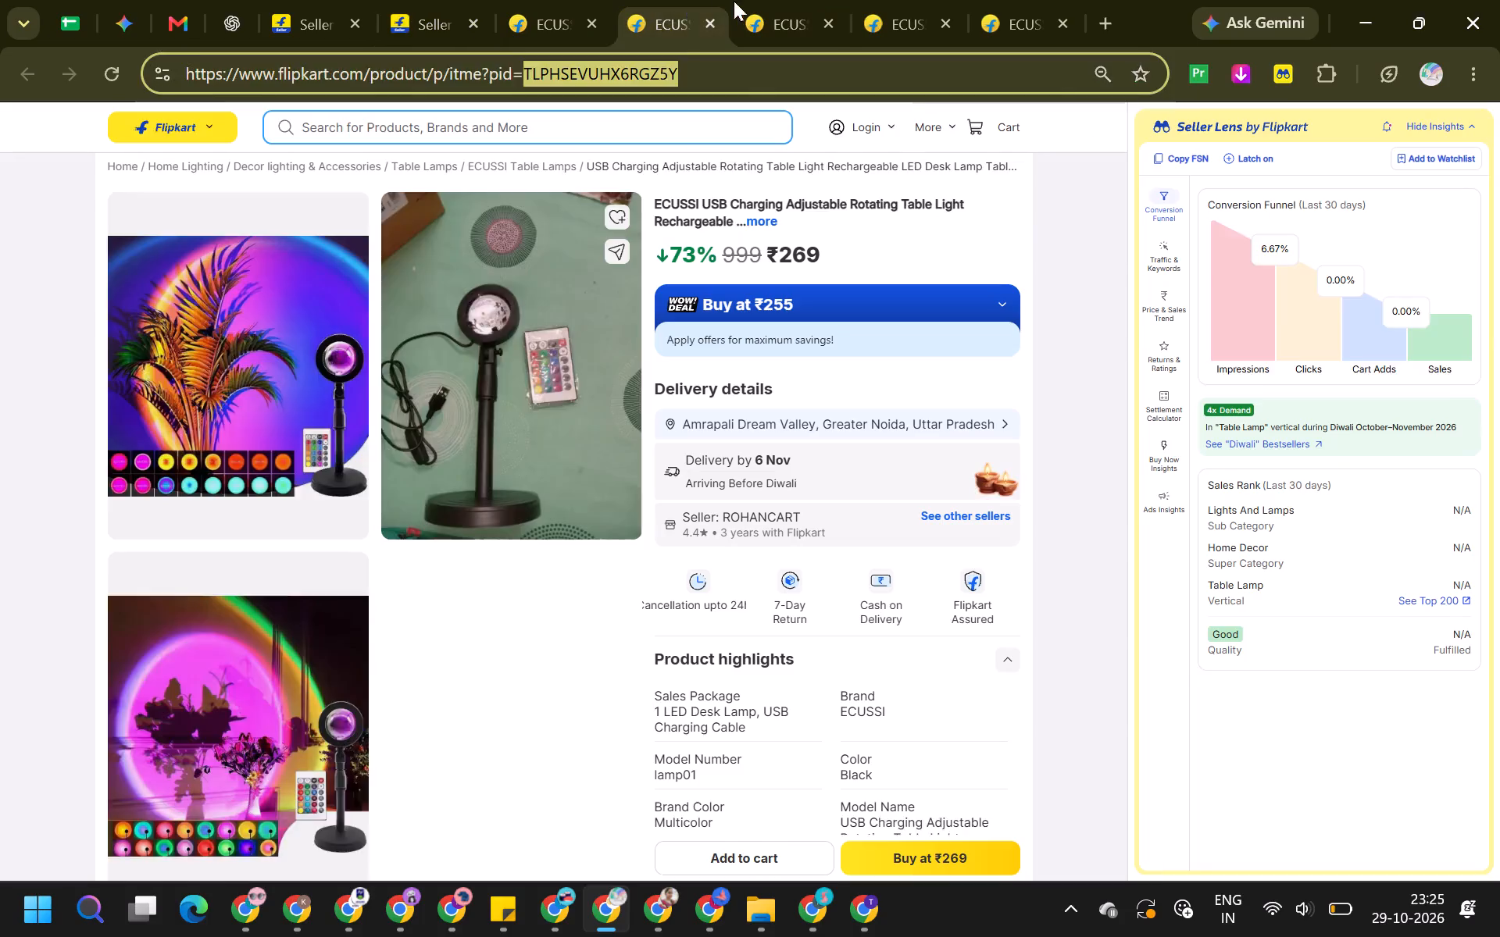
left_click(756, 1)
double_click(548, 72)
key("ctrl+c")
left_click(453, 0)
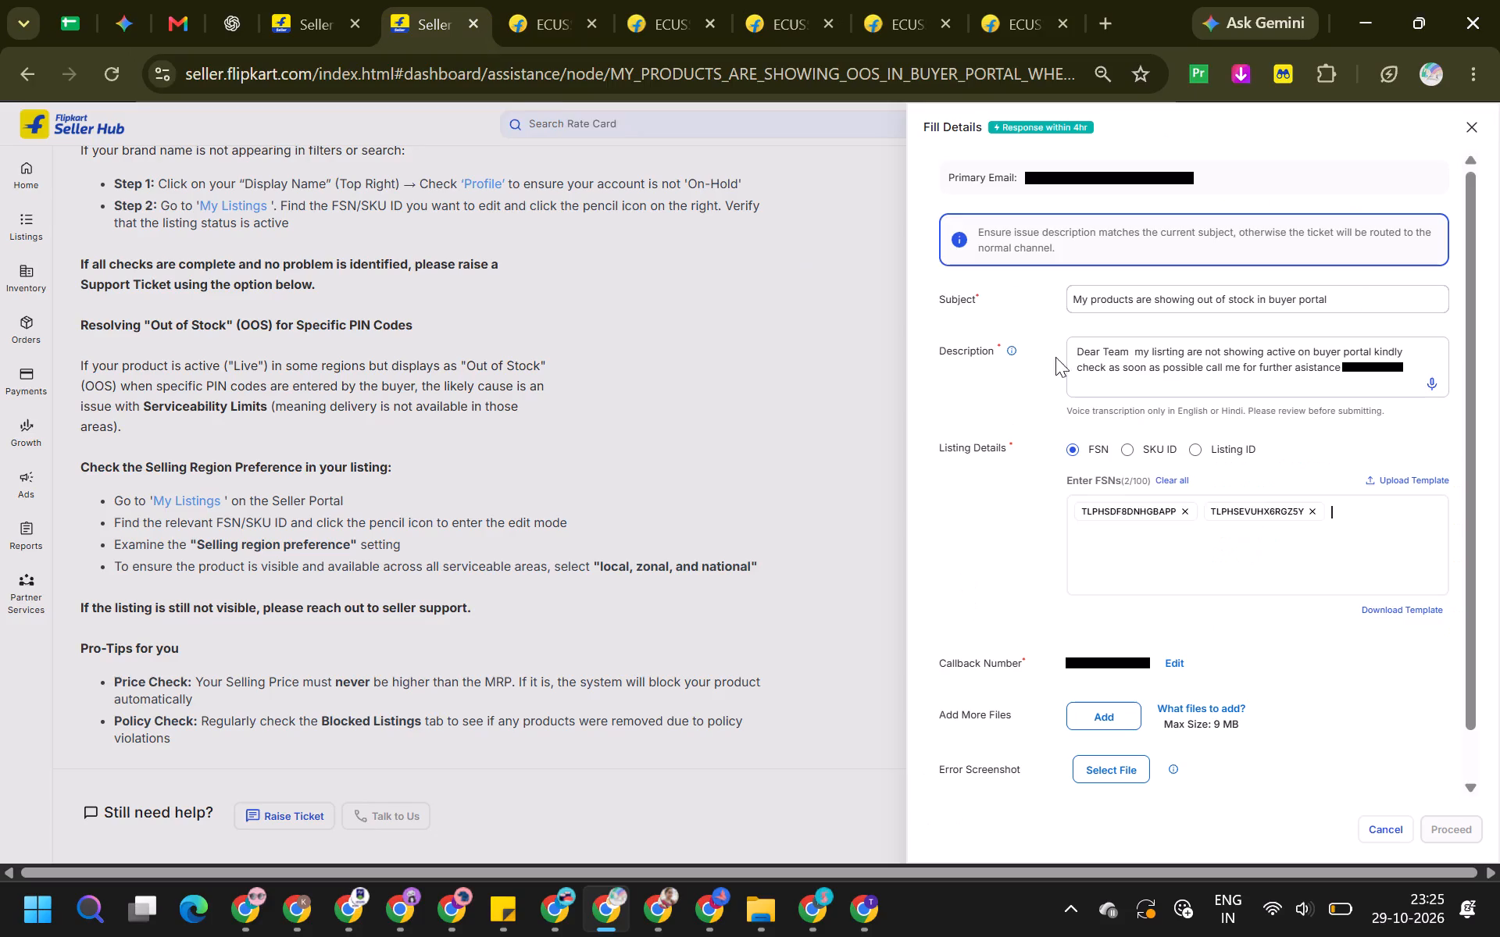
key("ctrl+v")
left_click(772, 0)
left_click(936, 0)
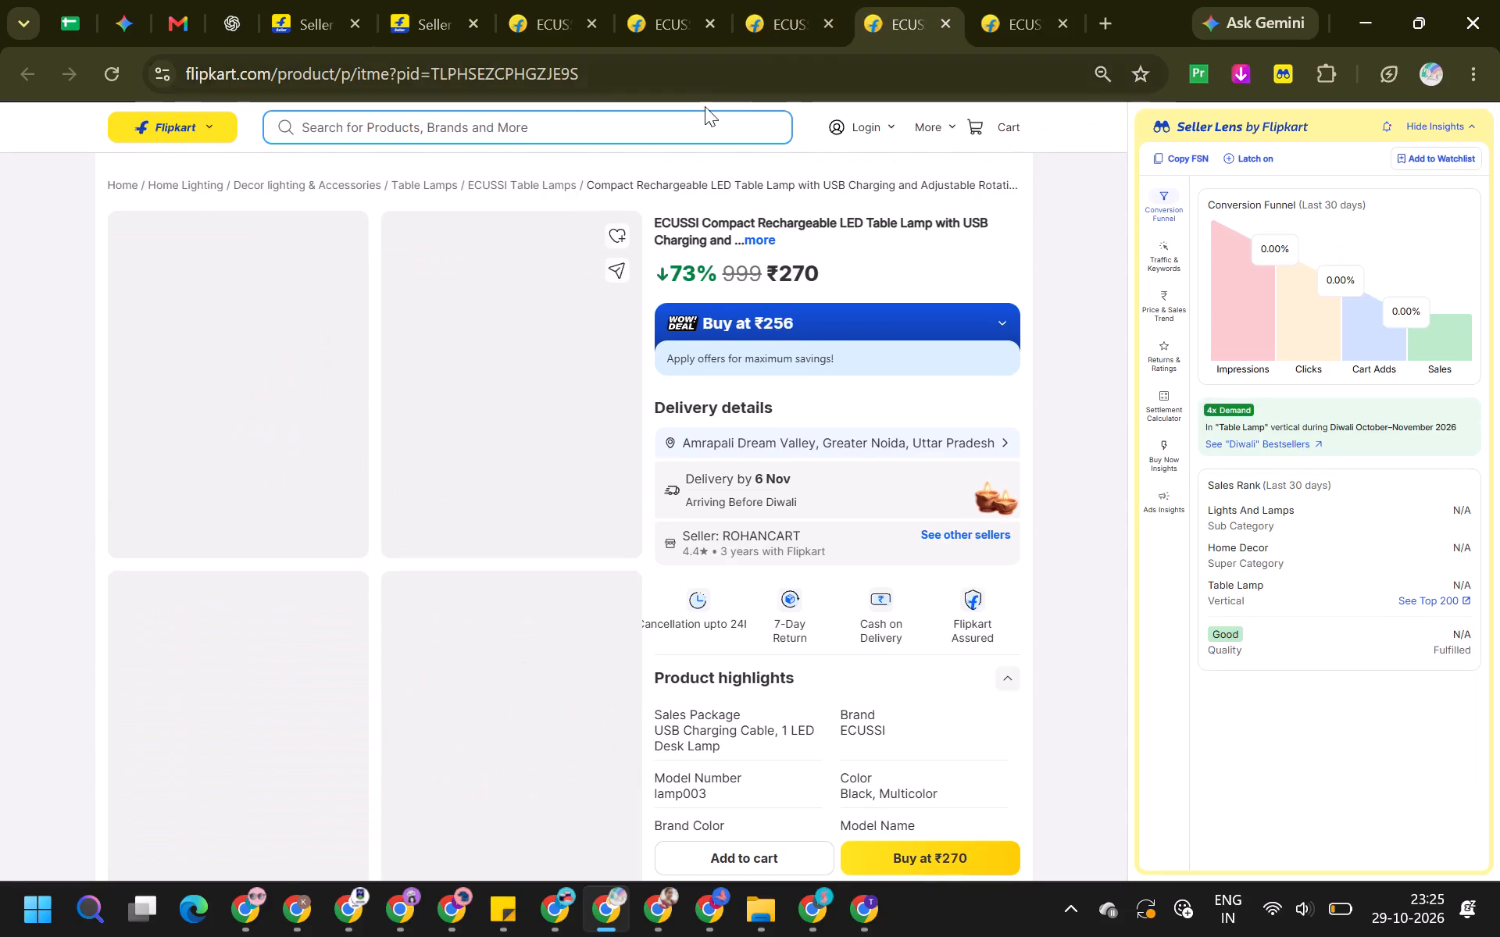
double_click(553, 82)
double_click(552, 80)
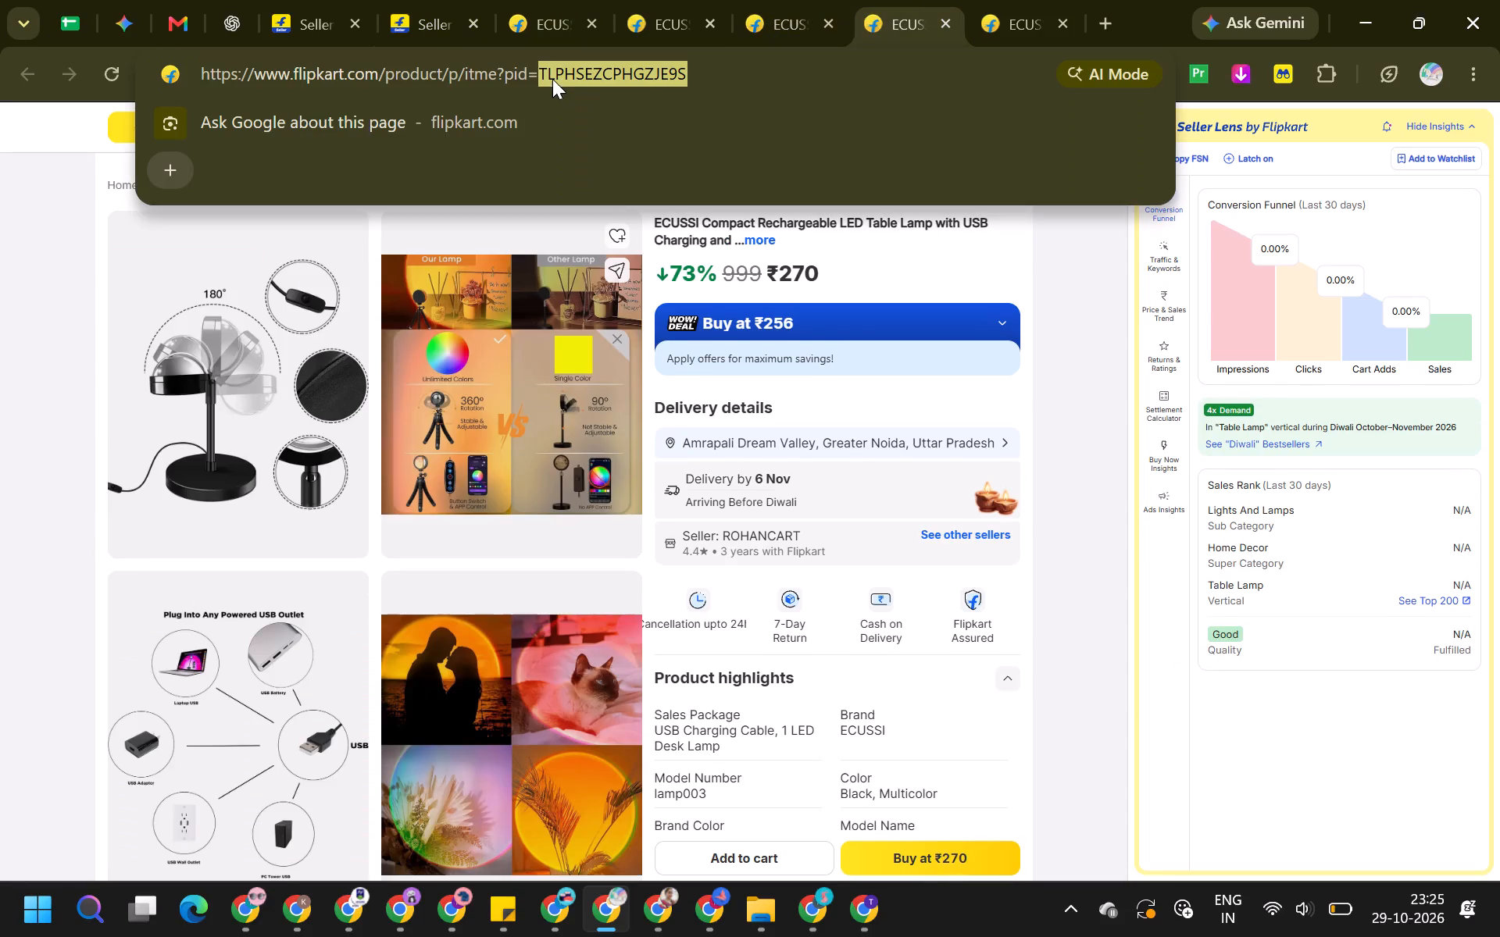
key("ctrl+c")
left_click(448, 0)
key("ctrl+v")
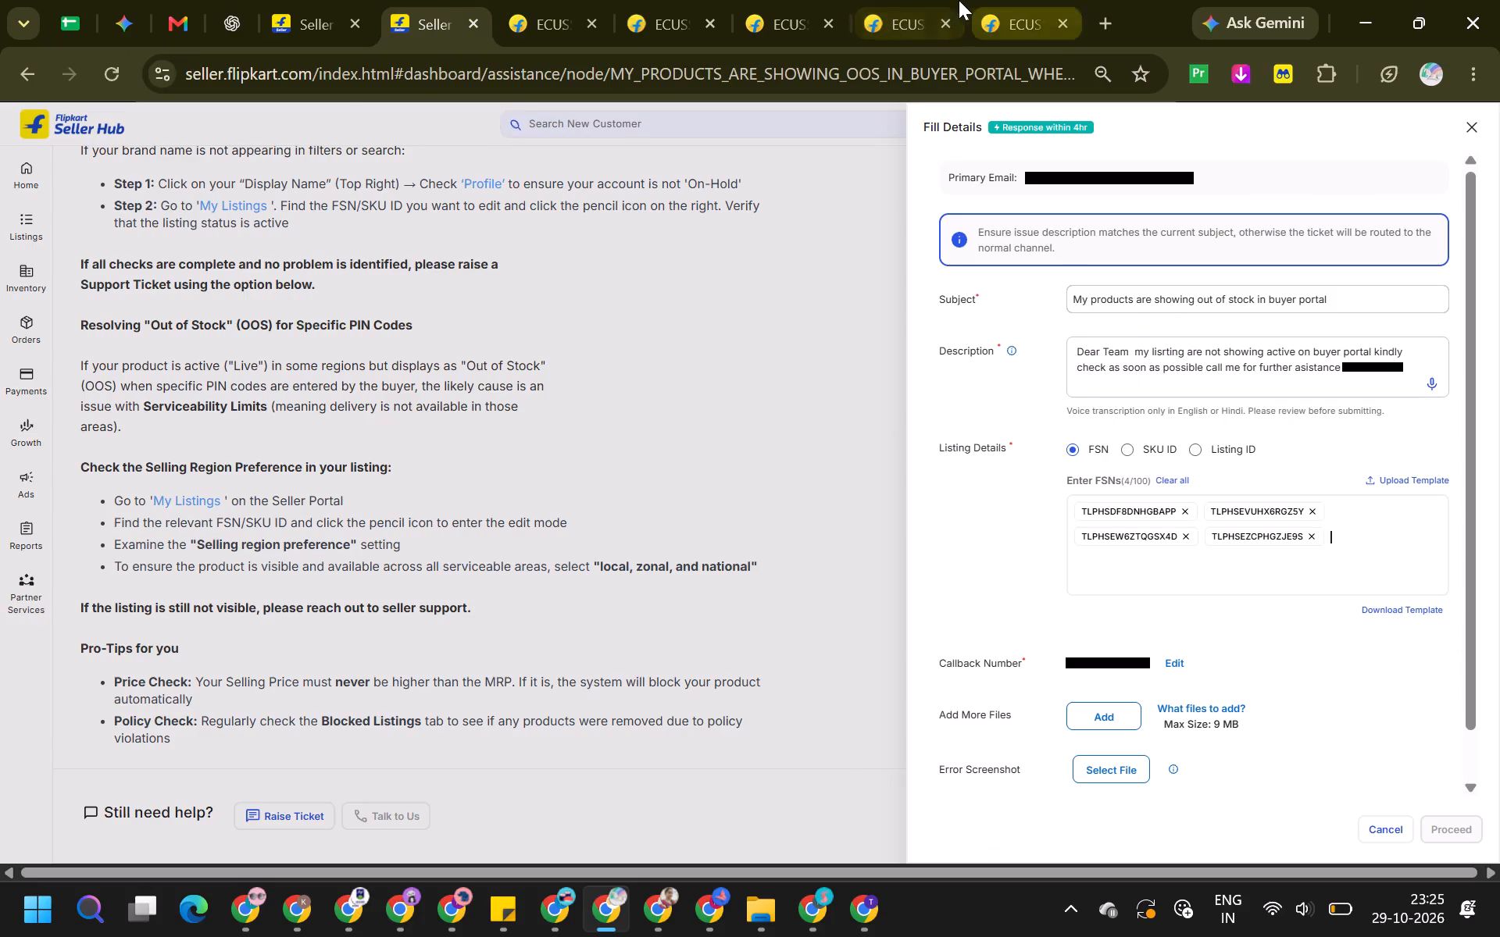
Add the last lamp's product ID, TLPHSEZM7MHQ2AK4, to the ticket's FSN list.
left_click(928, 0)
left_click(1009, 23)
double_click(548, 77)
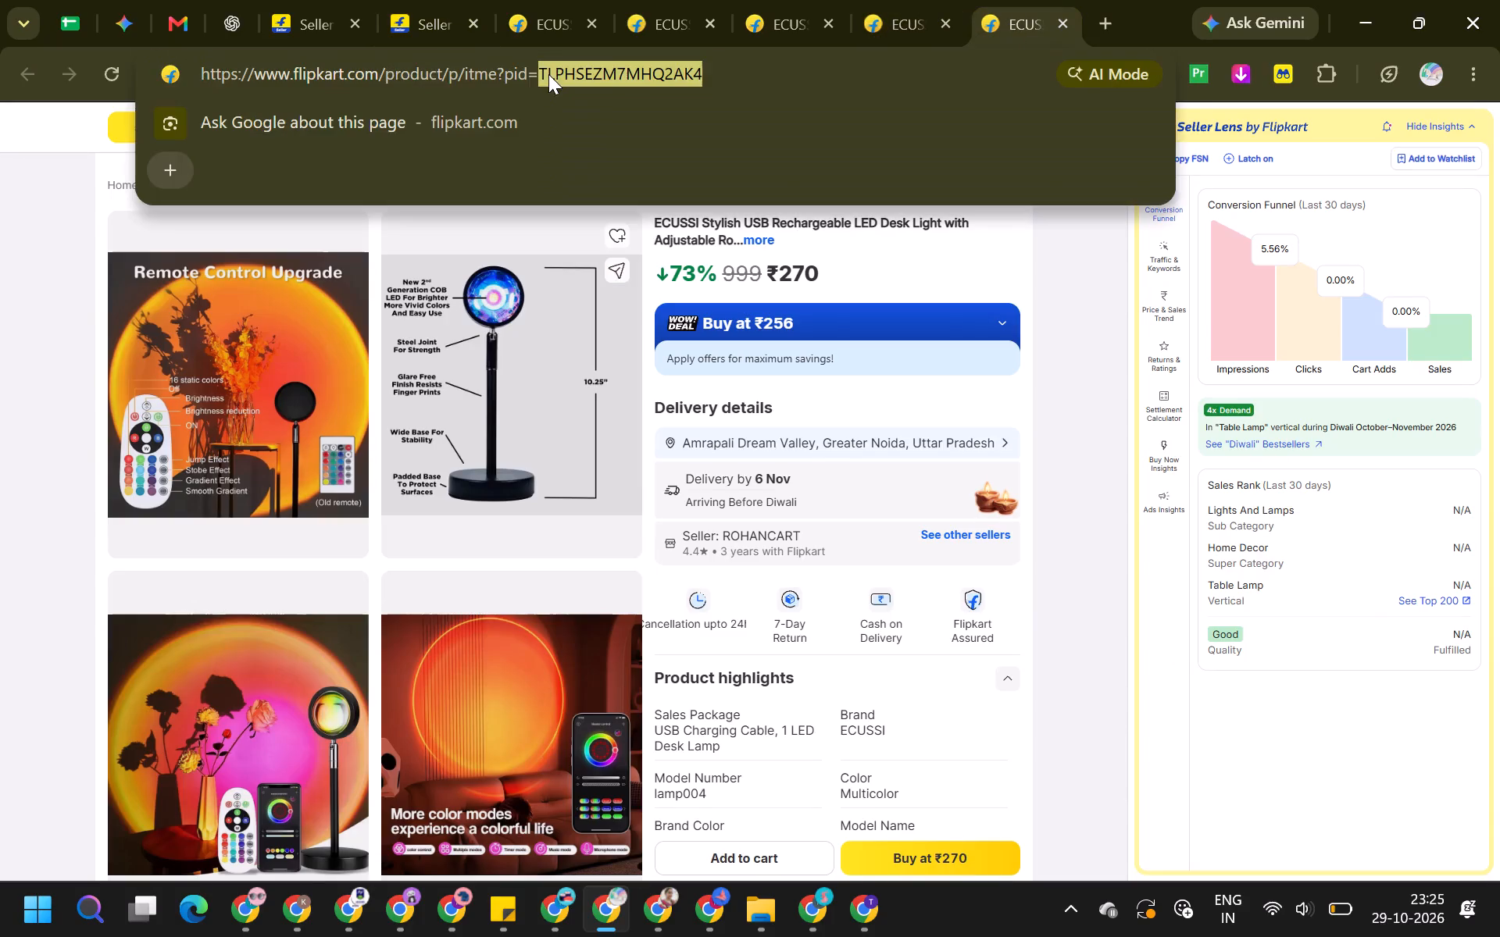
key("ctrl+c")
left_click(436, 0)
key("ctrl+v")
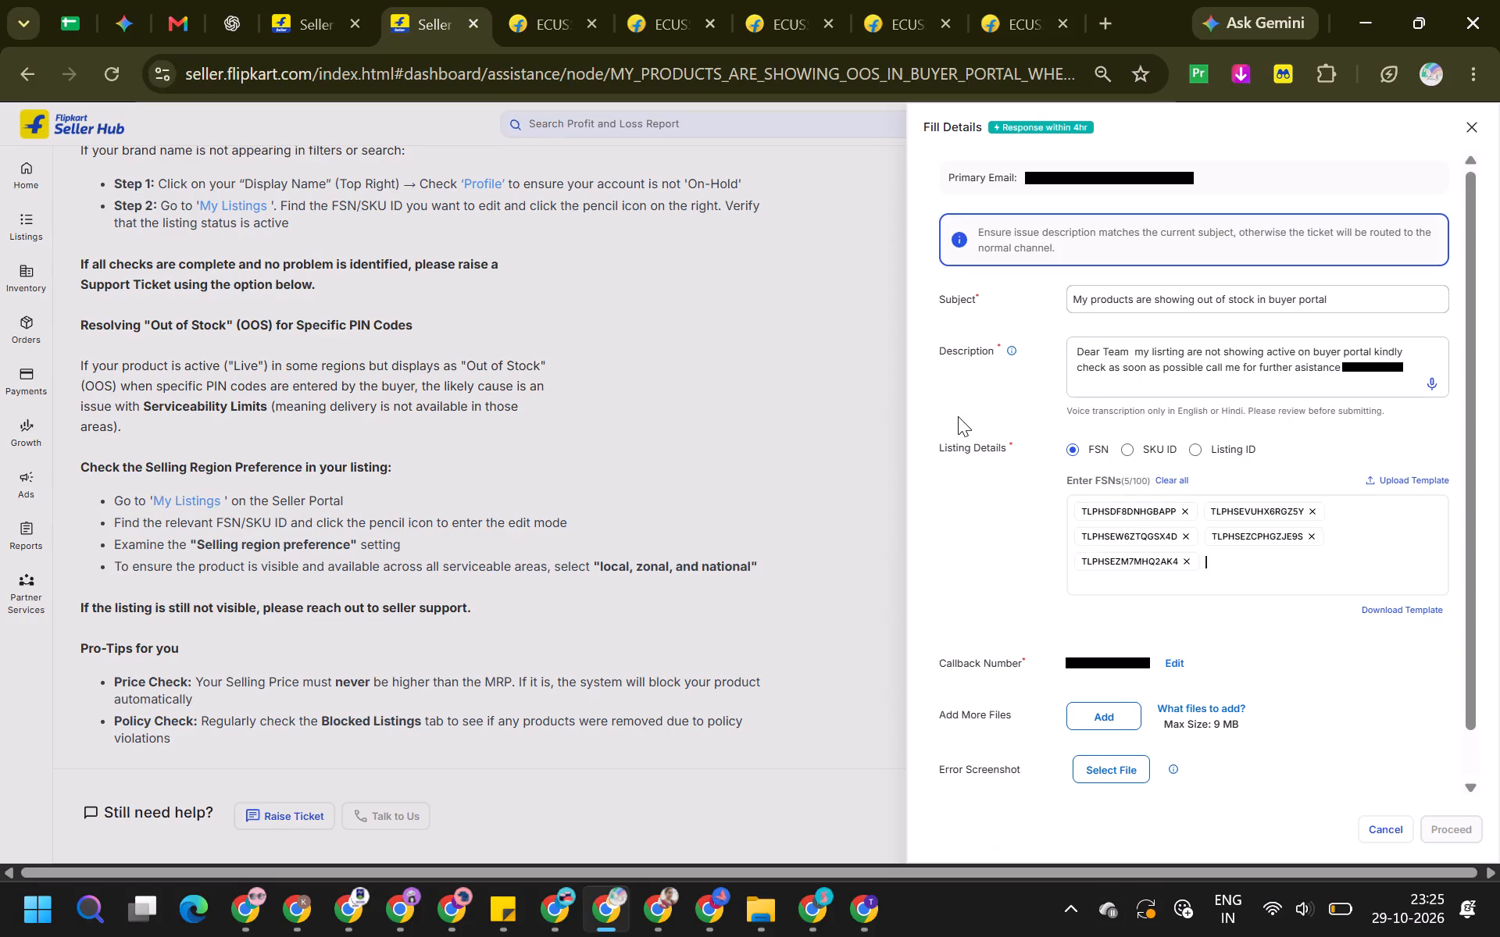
Enter the pincode 110096 in the ticket details and submit the ticket.
scroll(1132, 689, "down", 5)
left_click(1258, 758)
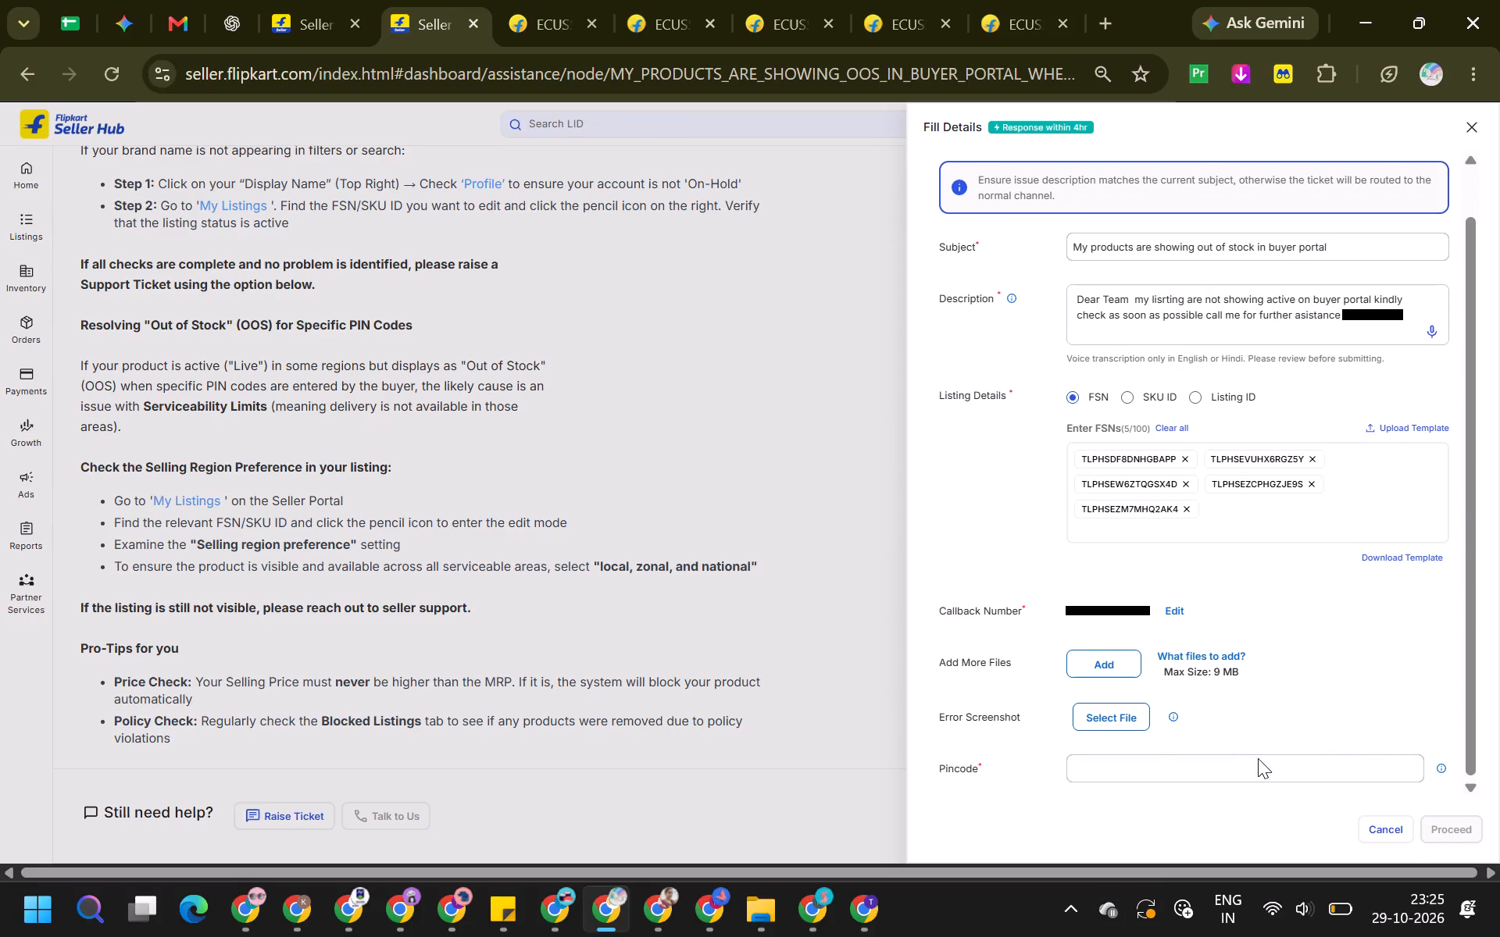
left_click(1138, 741)
left_click(1133, 777)
left_click(1127, 770)
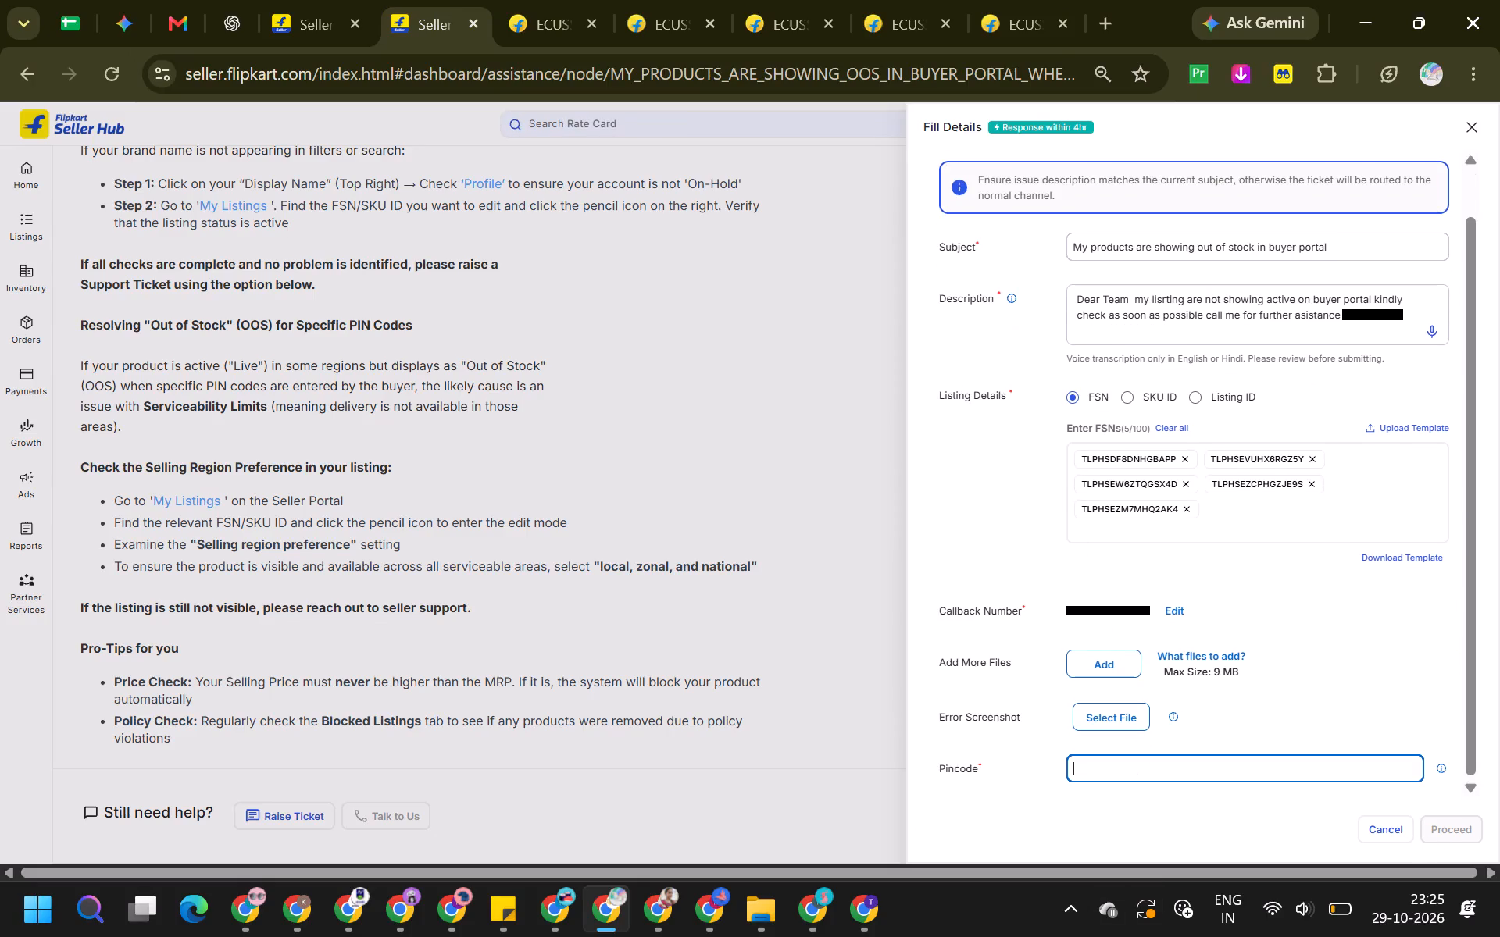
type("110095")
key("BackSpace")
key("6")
left_click(1370, 670)
scroll(1370, 672, "down", 4)
left_click(1452, 828)
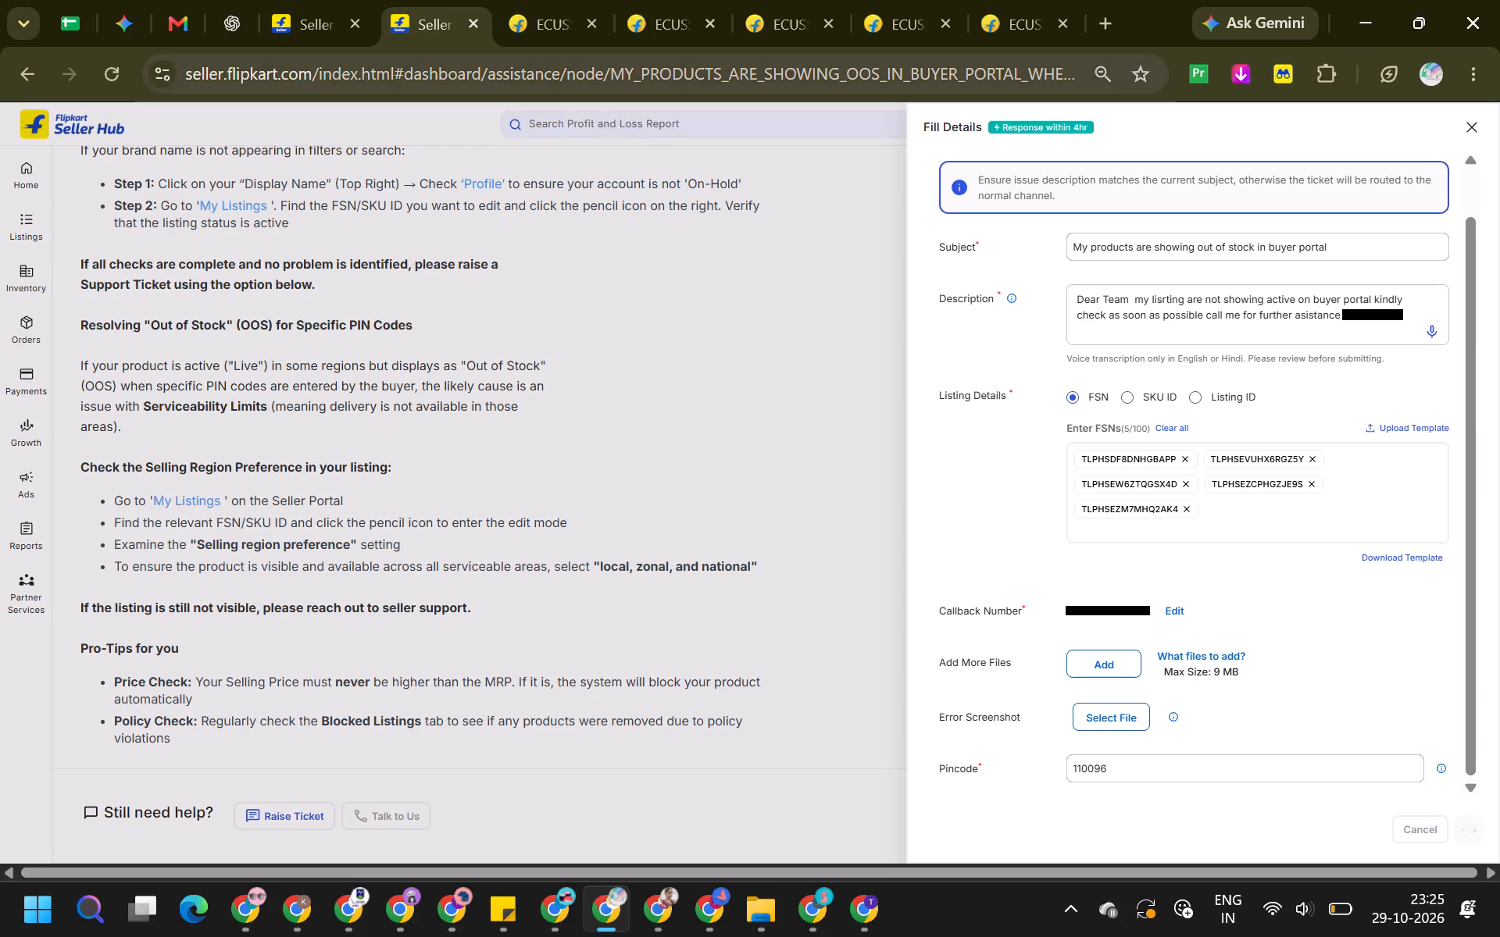
Copy product ID TLPHSDF8DNHGBAPP from the first lamp page and search for it under Add New Listings in the MEETONLINEZONE account.
left_click(574, 0)
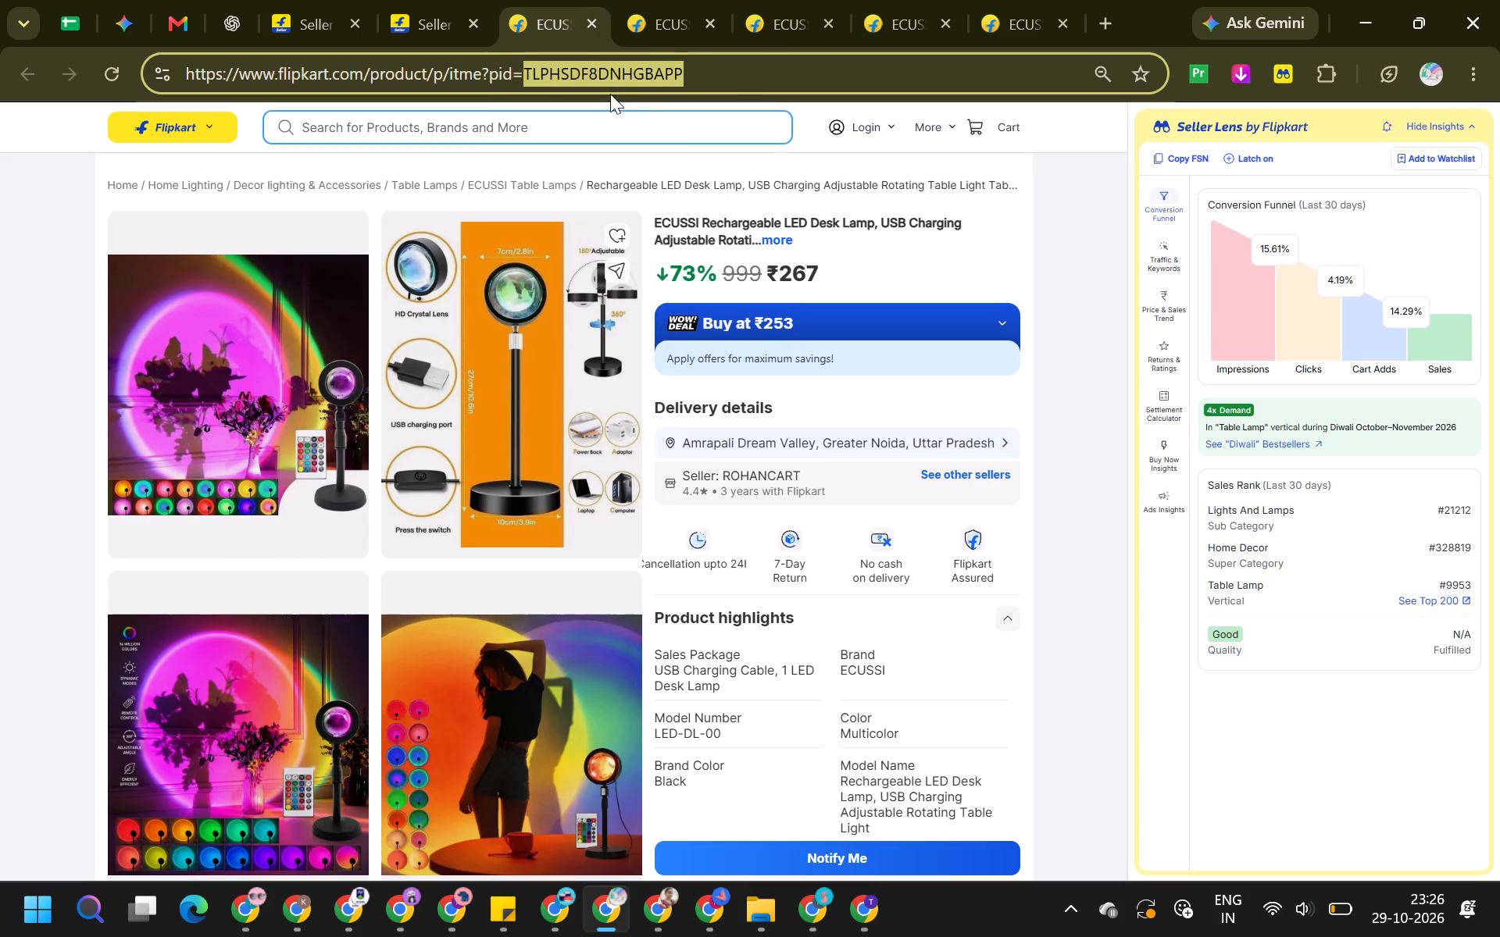
left_click(414, 0)
left_click(565, 0)
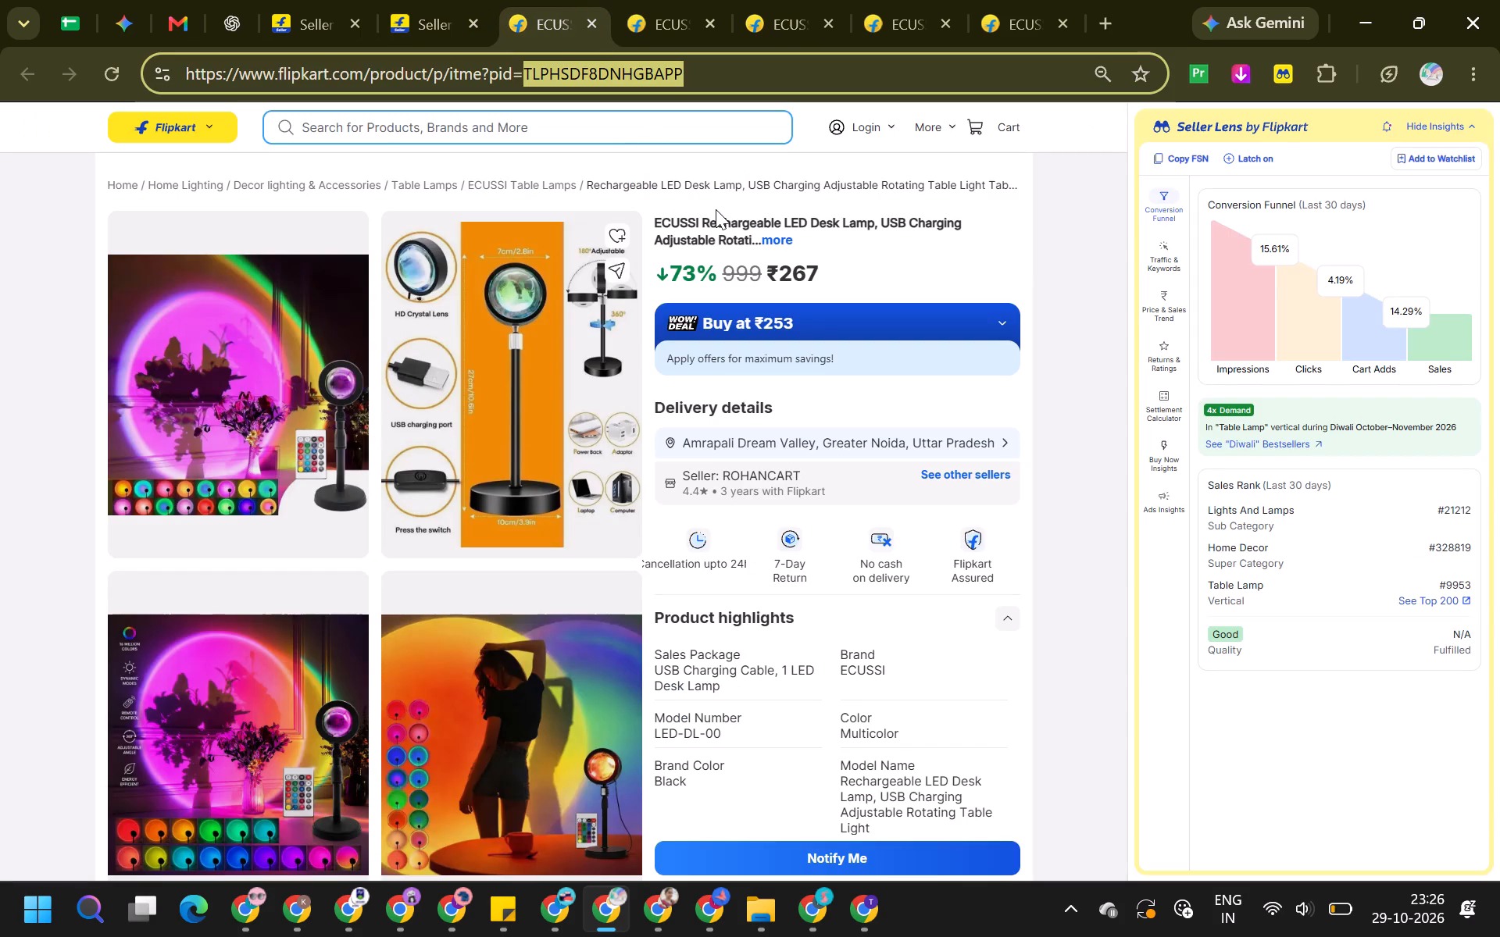
key("ctrl+c")
left_click(605, 910)
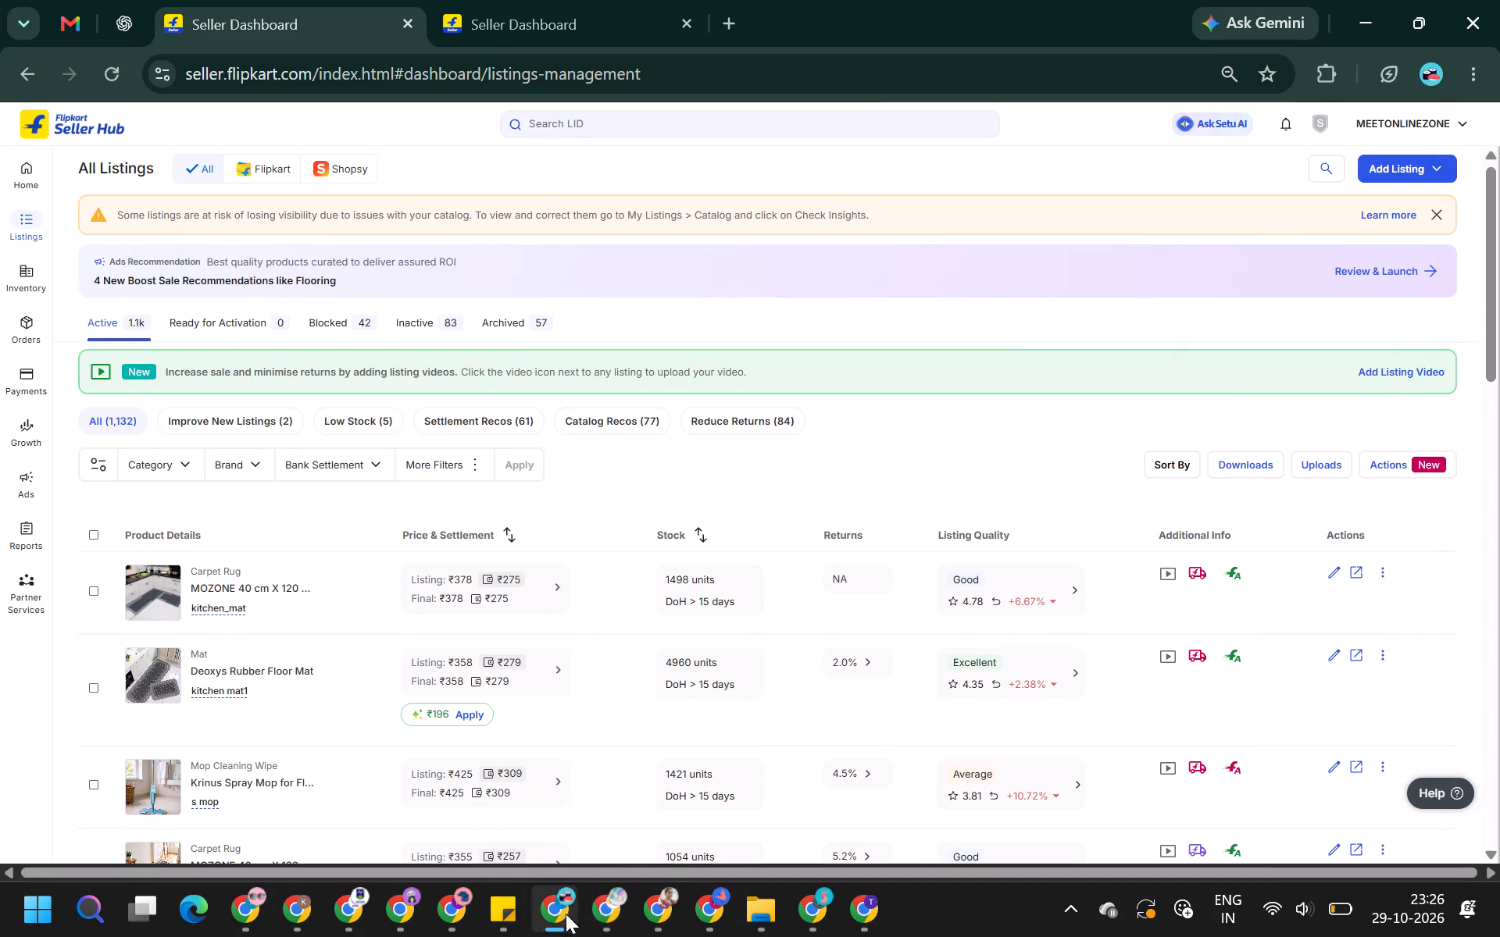
left_click(599, 915)
left_click(561, 902)
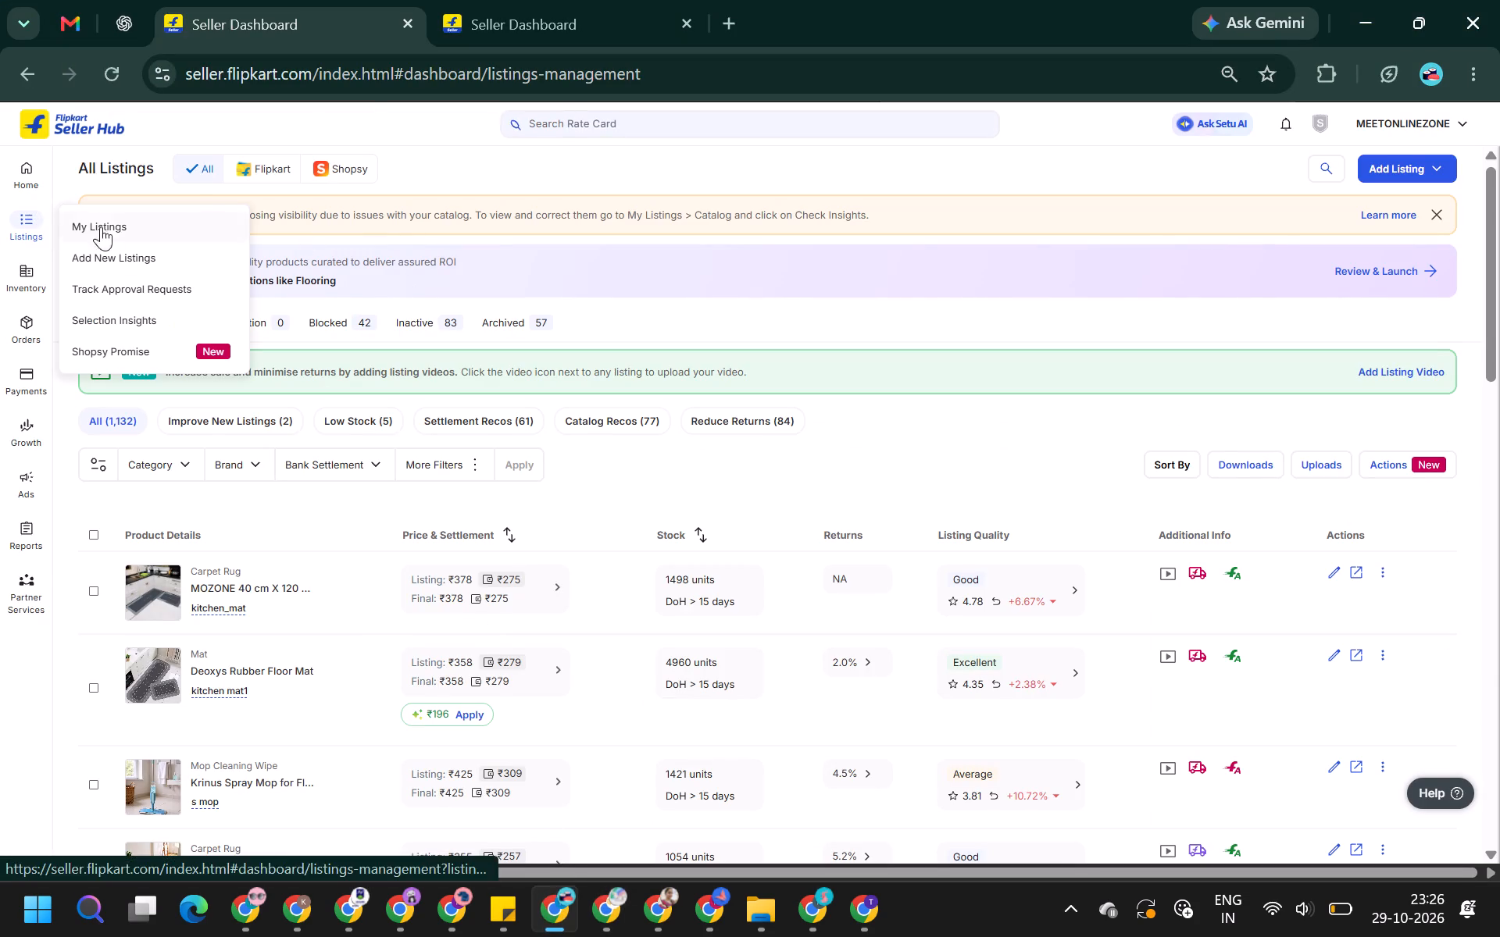
left_click(578, 0)
left_click(96, 250)
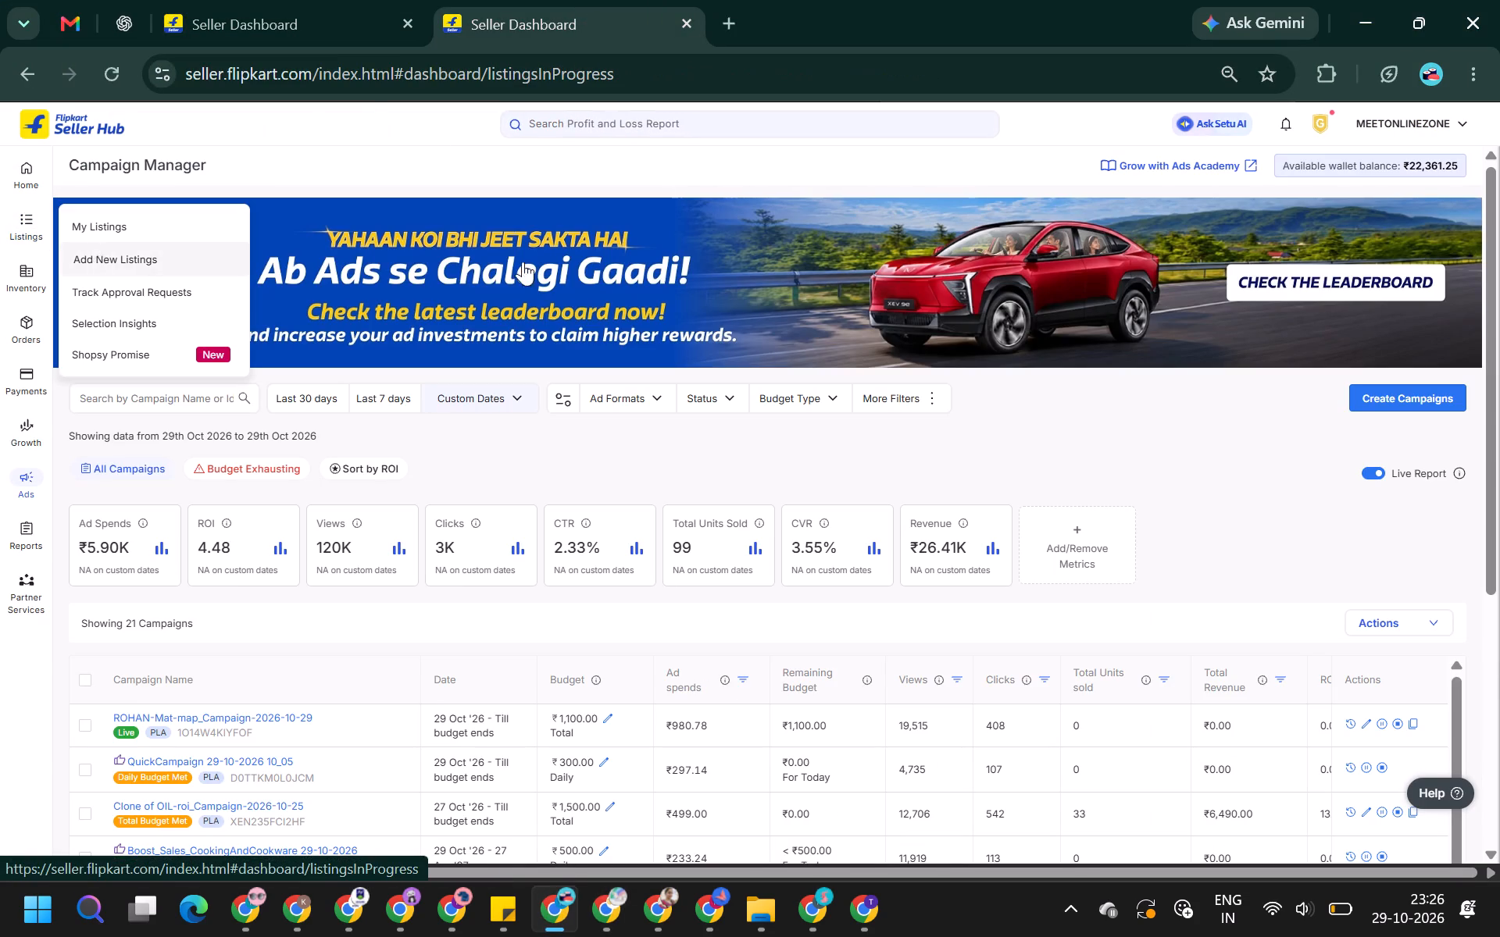
left_click(400, 240)
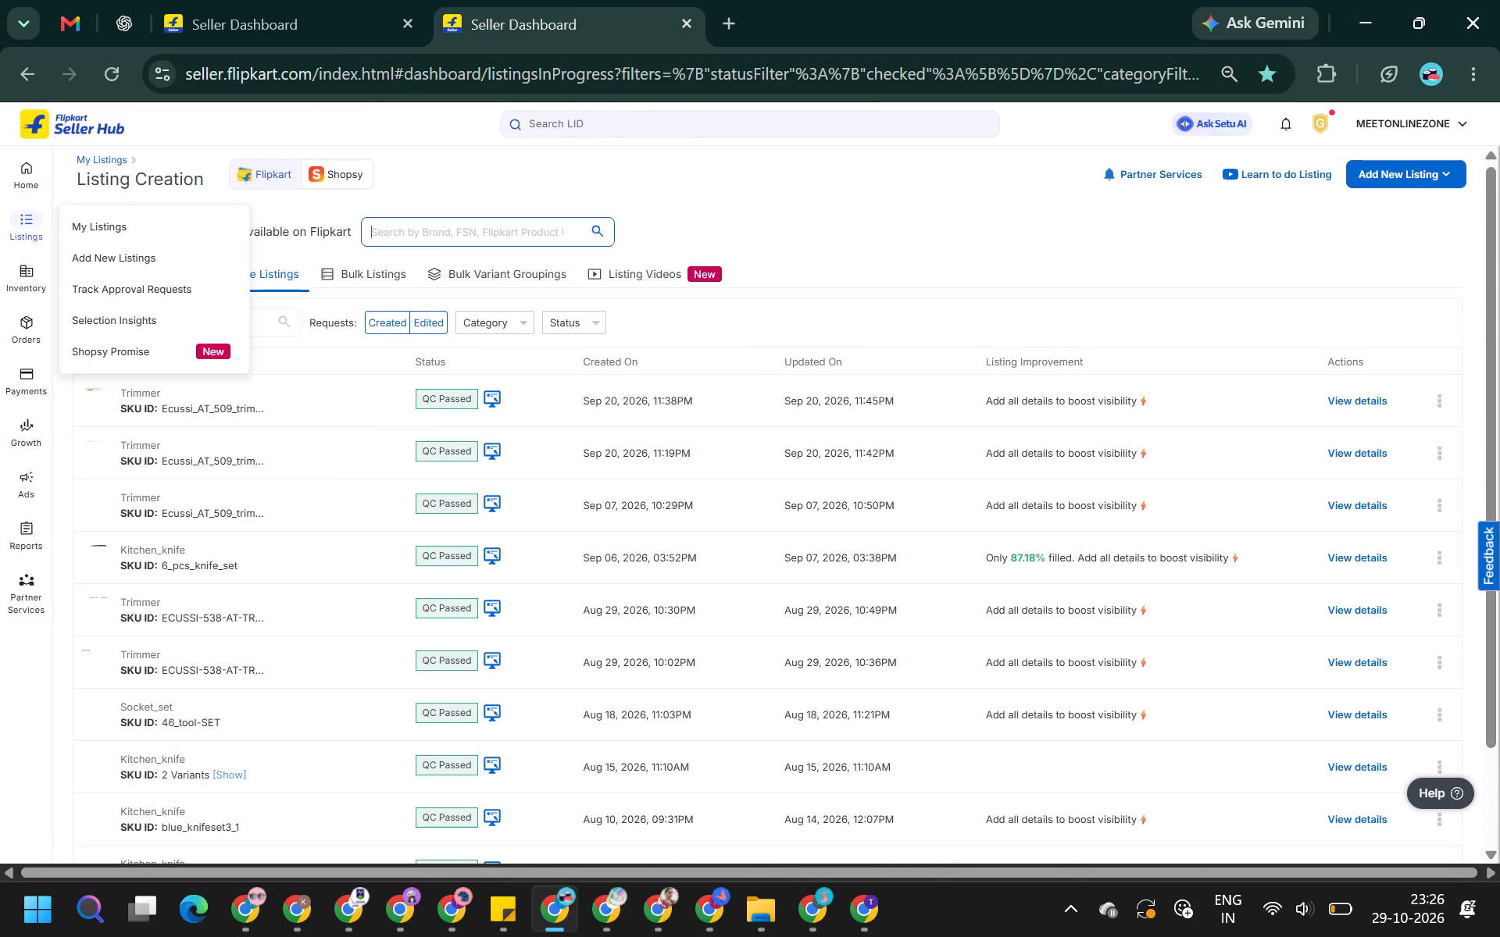
key("ctrl+v")
key("Return")
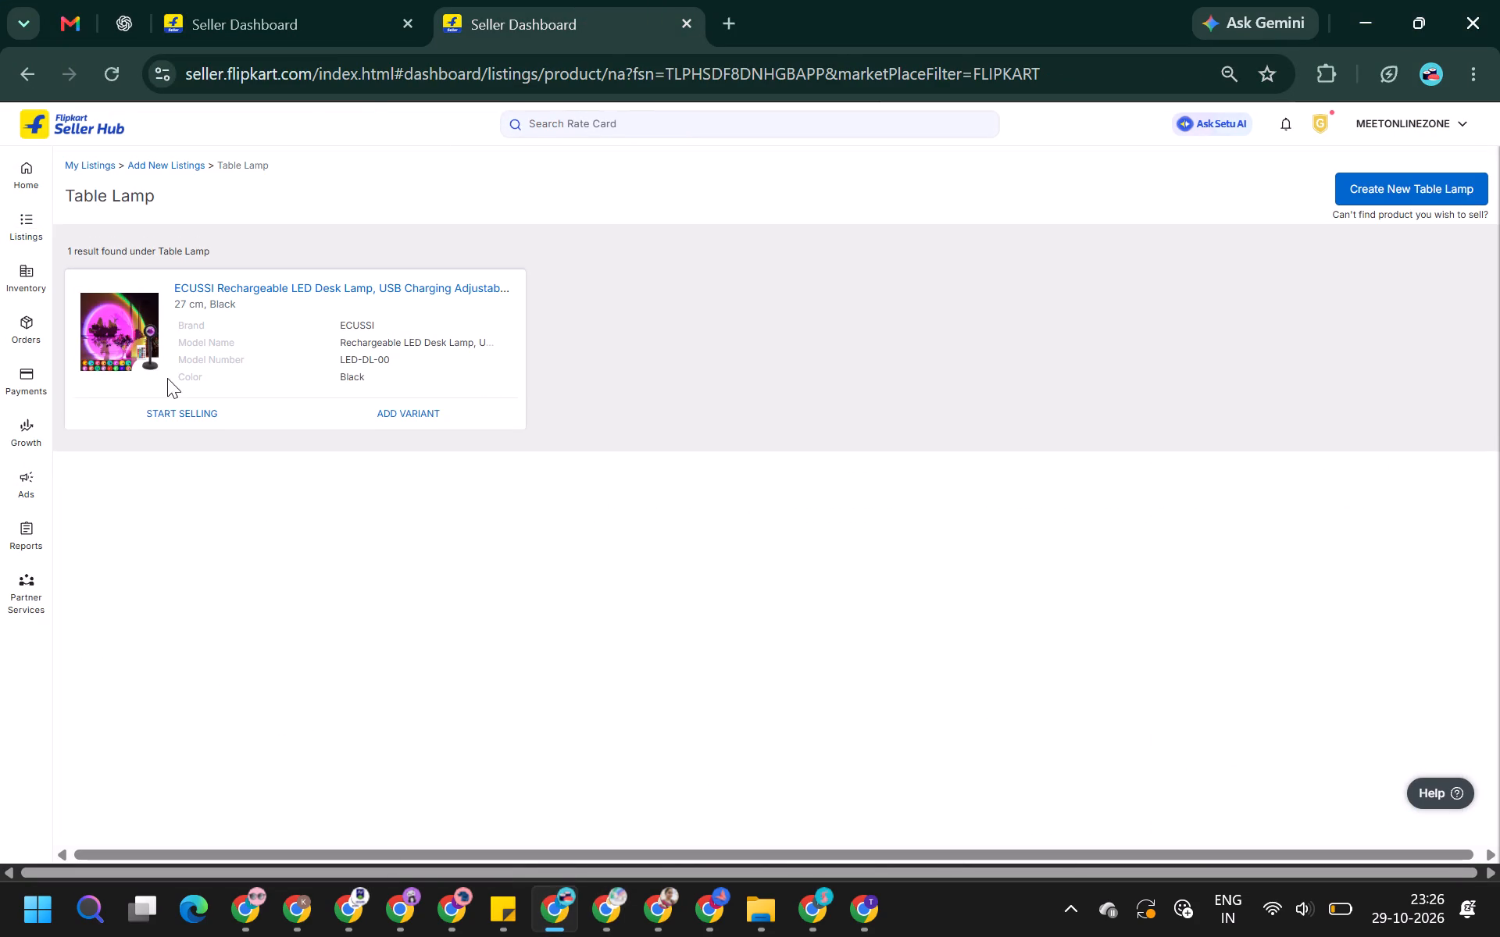
Start selling the ECUSSI Rechargeable LED Desk Lamp from the MEETONLINEZONE account.
left_click(200, 405)
left_click(727, 292)
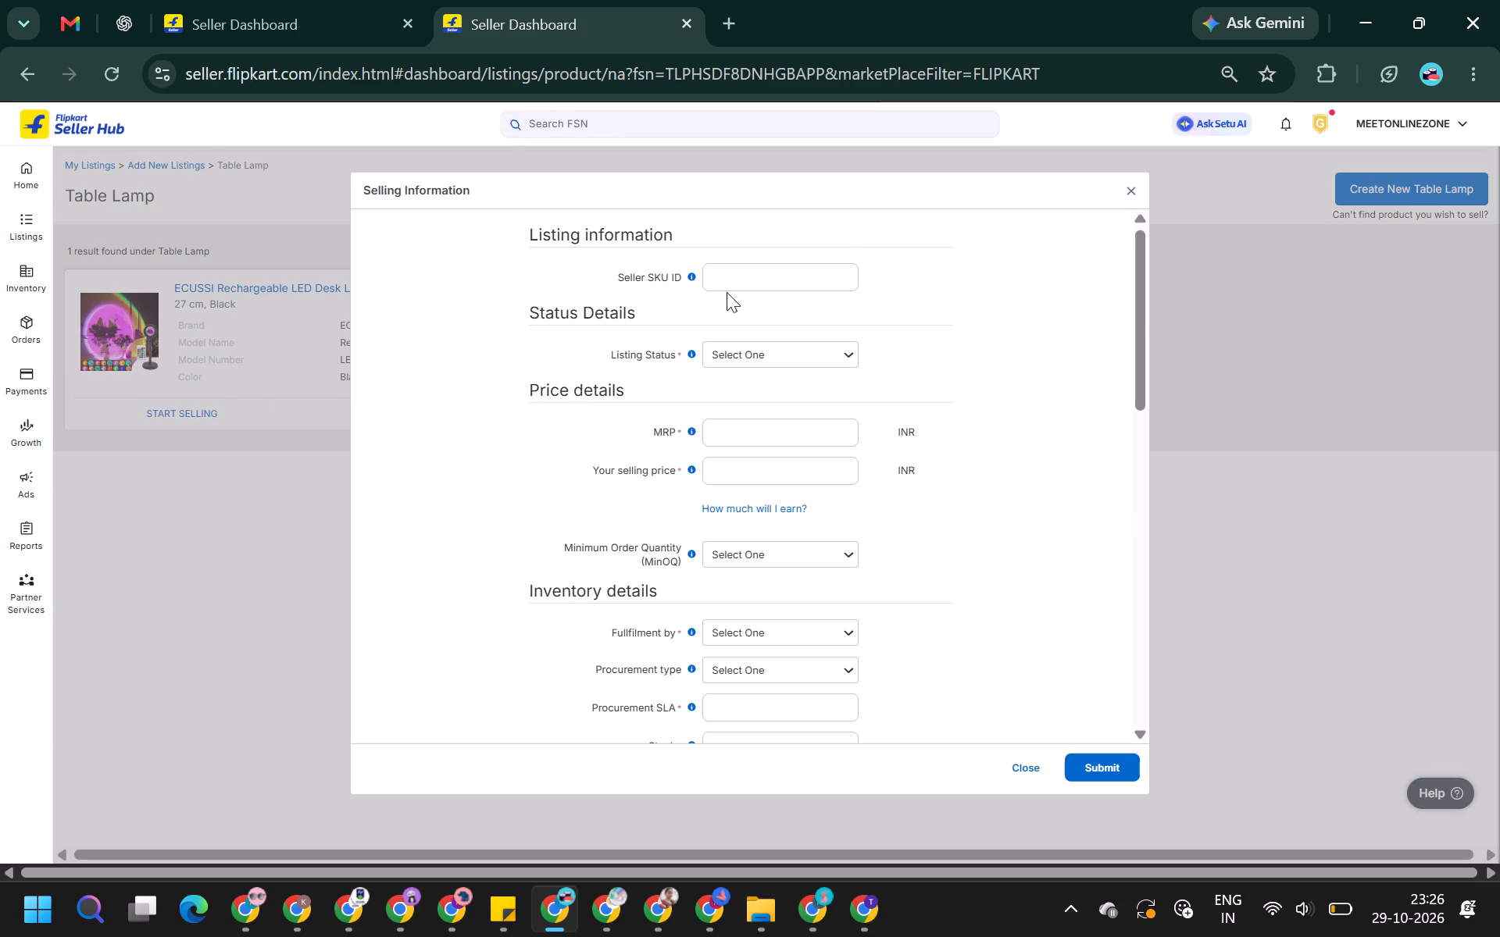
left_click(729, 273)
Switch back to the ROHANCART account and close the page of the submitted support ticket.
key("alt+Tab")
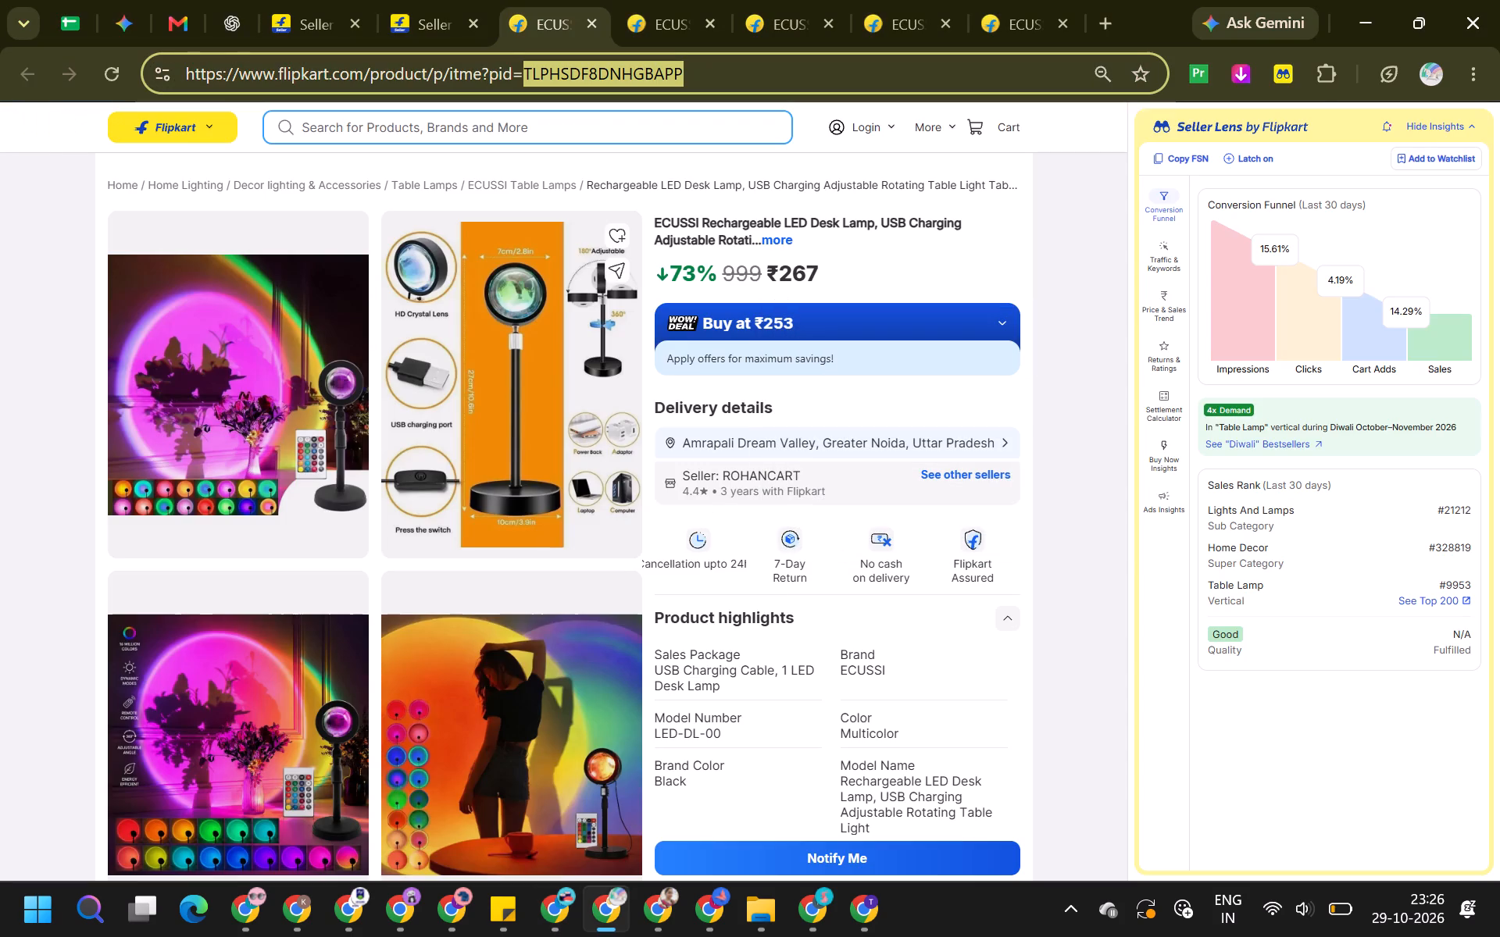
key("alt+Tab")
key("alt+Tab")
left_click(369, 0)
left_click(445, 7)
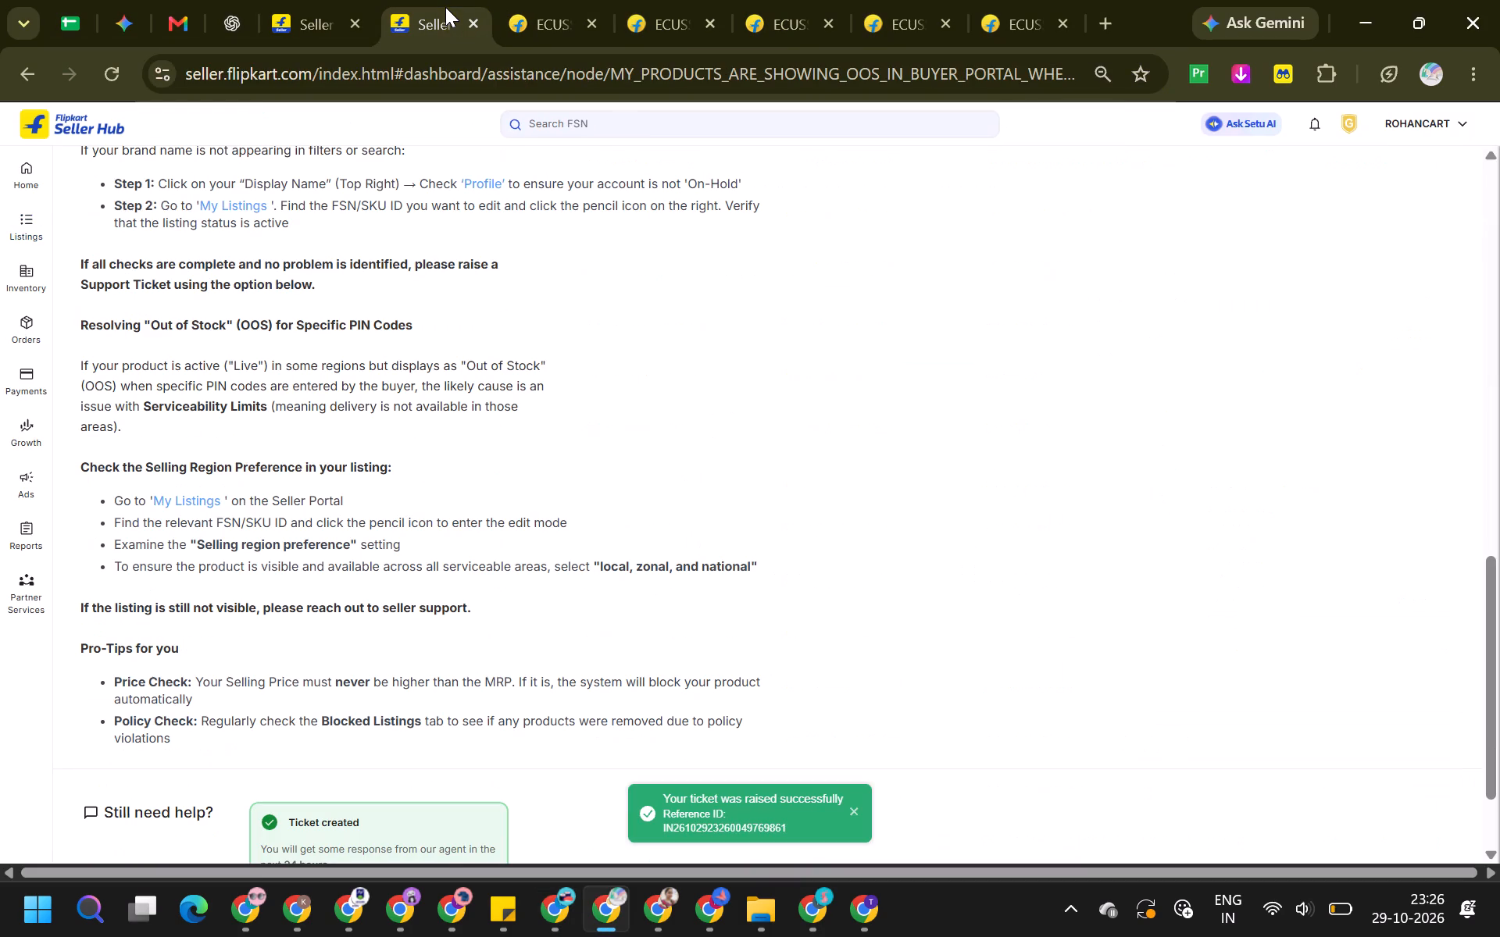
left_click(363, 0)
left_click(462, 18)
left_click(467, 26)
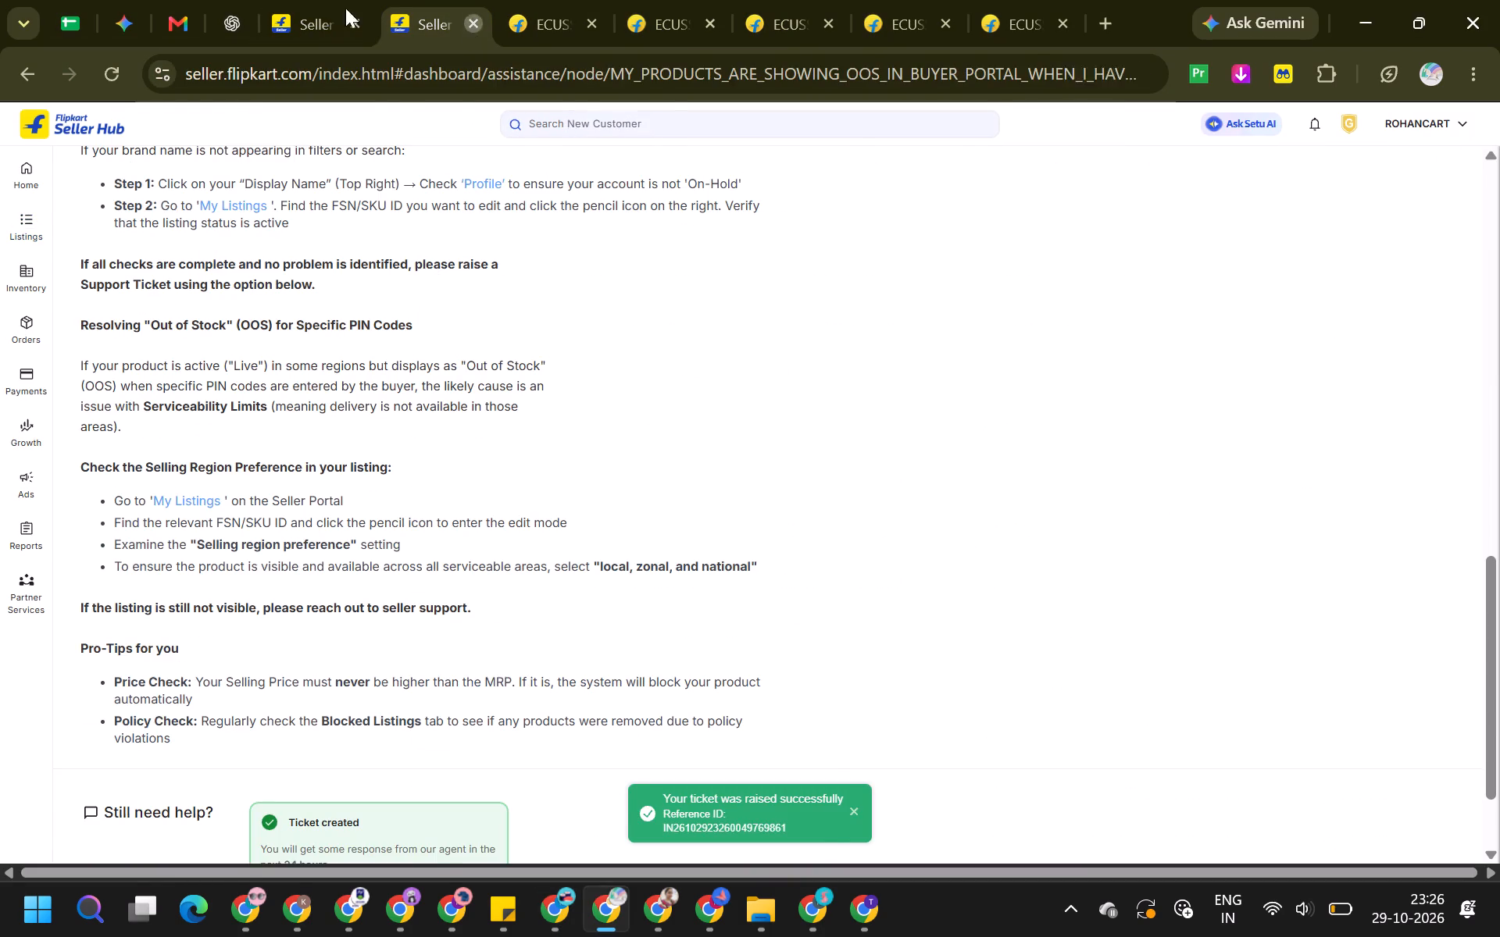
Copy the SKU ID sunset_lamp from ROHANCART's listings and enter it as the Seller SKU ID in MEETONLINEZONE's selling information.
left_click(334, 3)
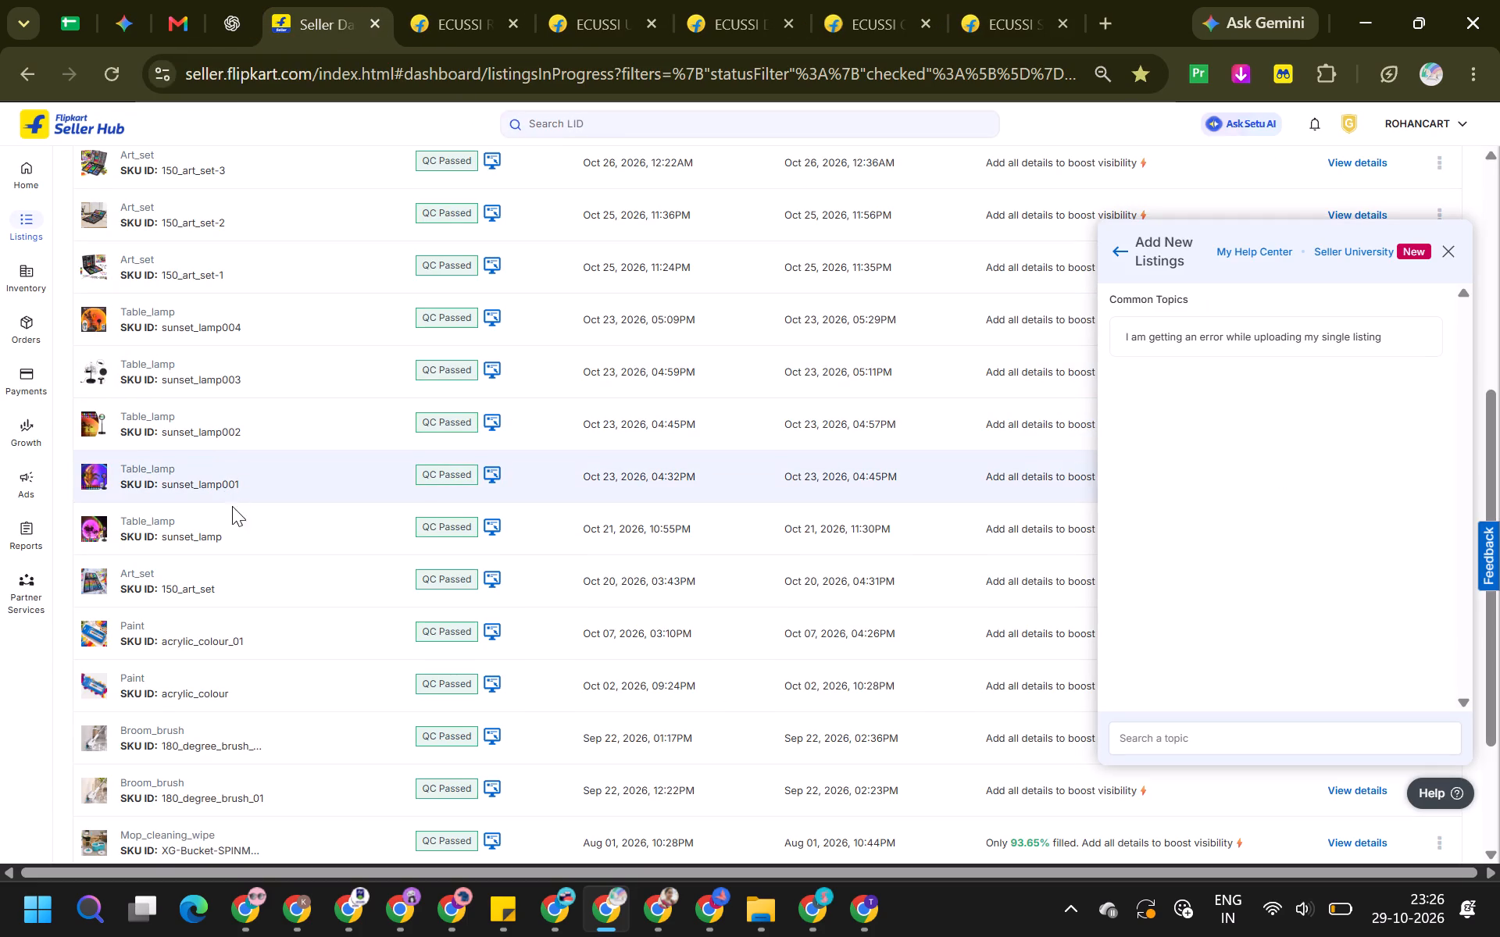
triple_click(208, 533)
key("ctrl+c")
key("alt+Tab")
key("ctrl+v")
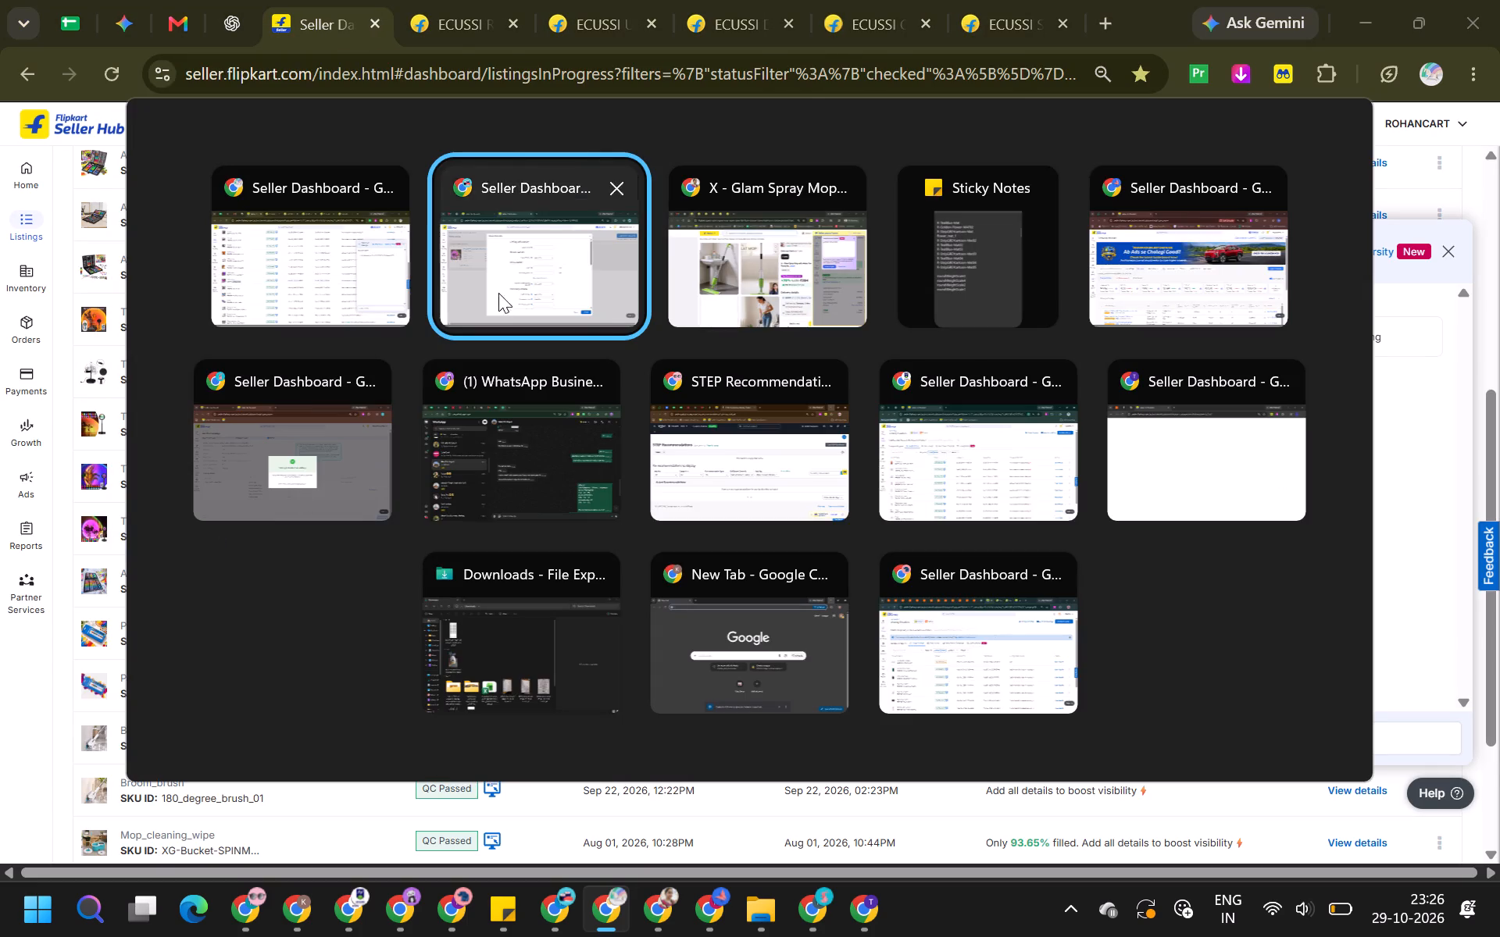
left_click(498, 293)
key("ctrl+v")
left_click_drag(805, 269, 462, 260)
key("ctrl+v")
left_click_drag(716, 268, 623, 266)
key("BackSpace")
key("BackSpace")
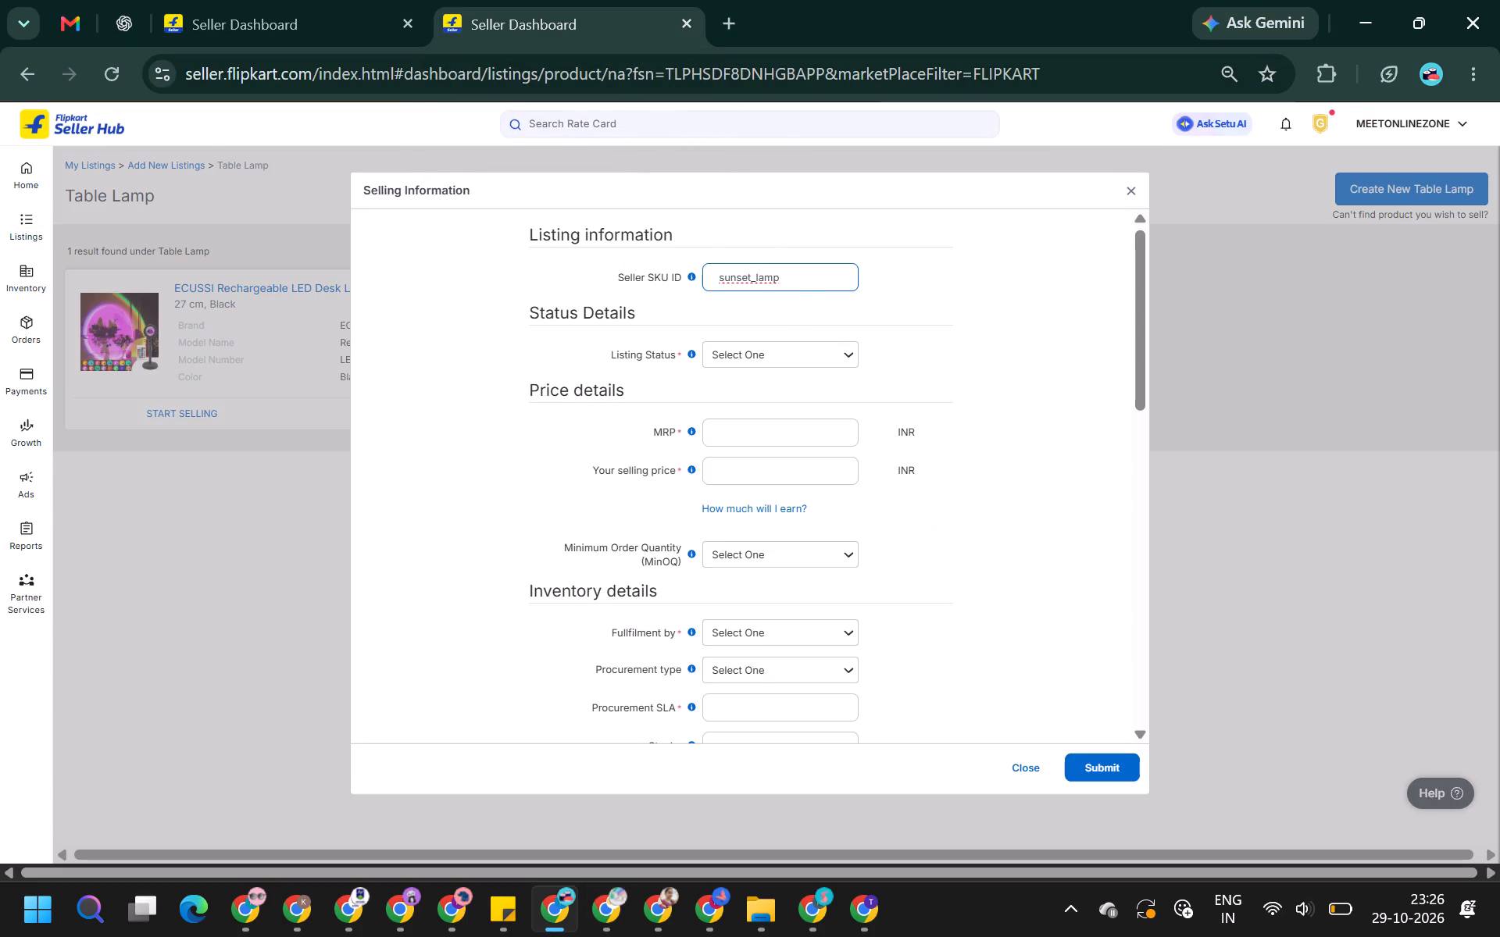